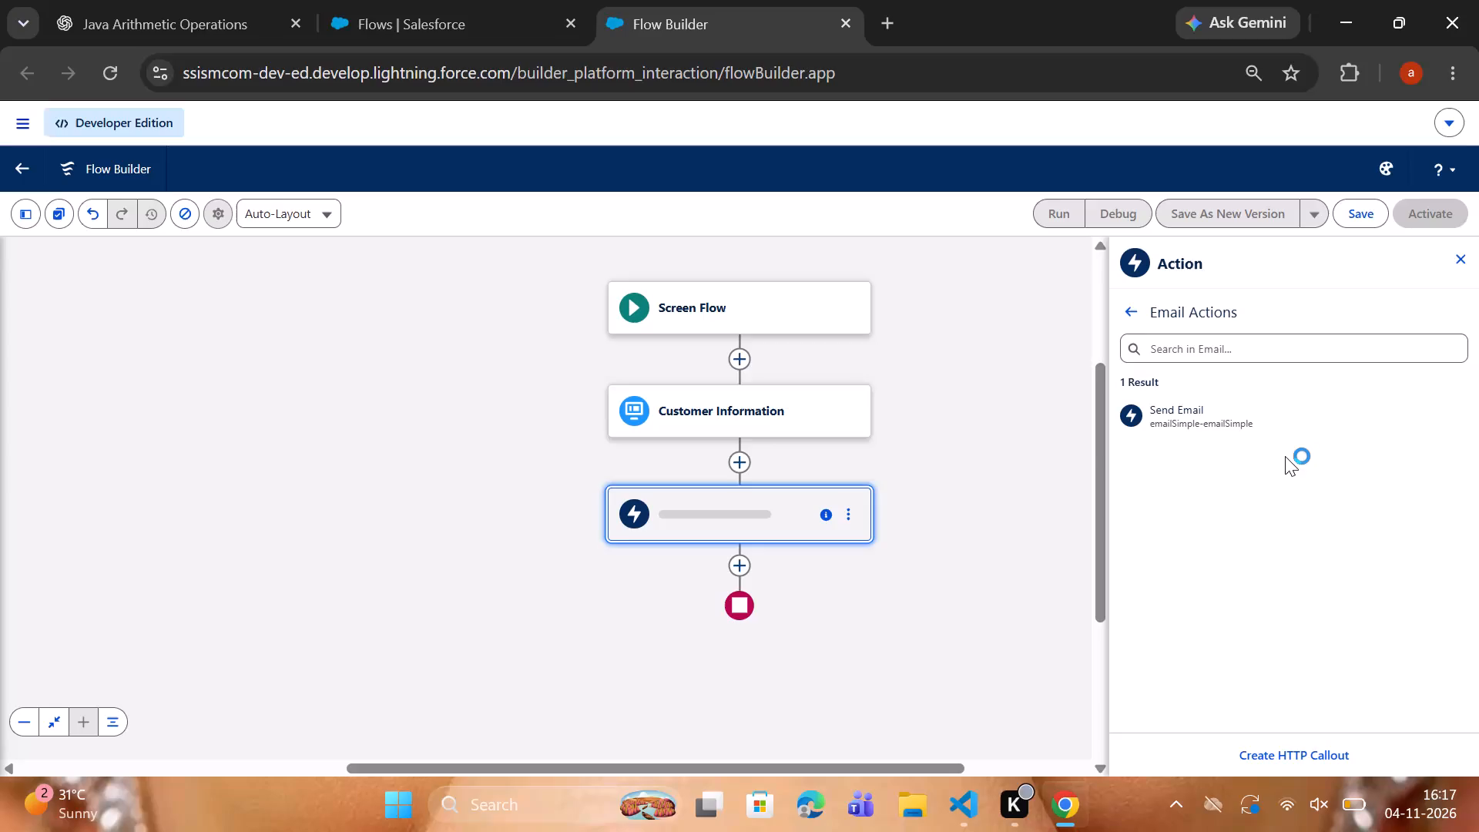
Choose the Send Email action for the new action element after the Customer Information screen.
{"action": "left_click", "coordinate": [1004, 552]}
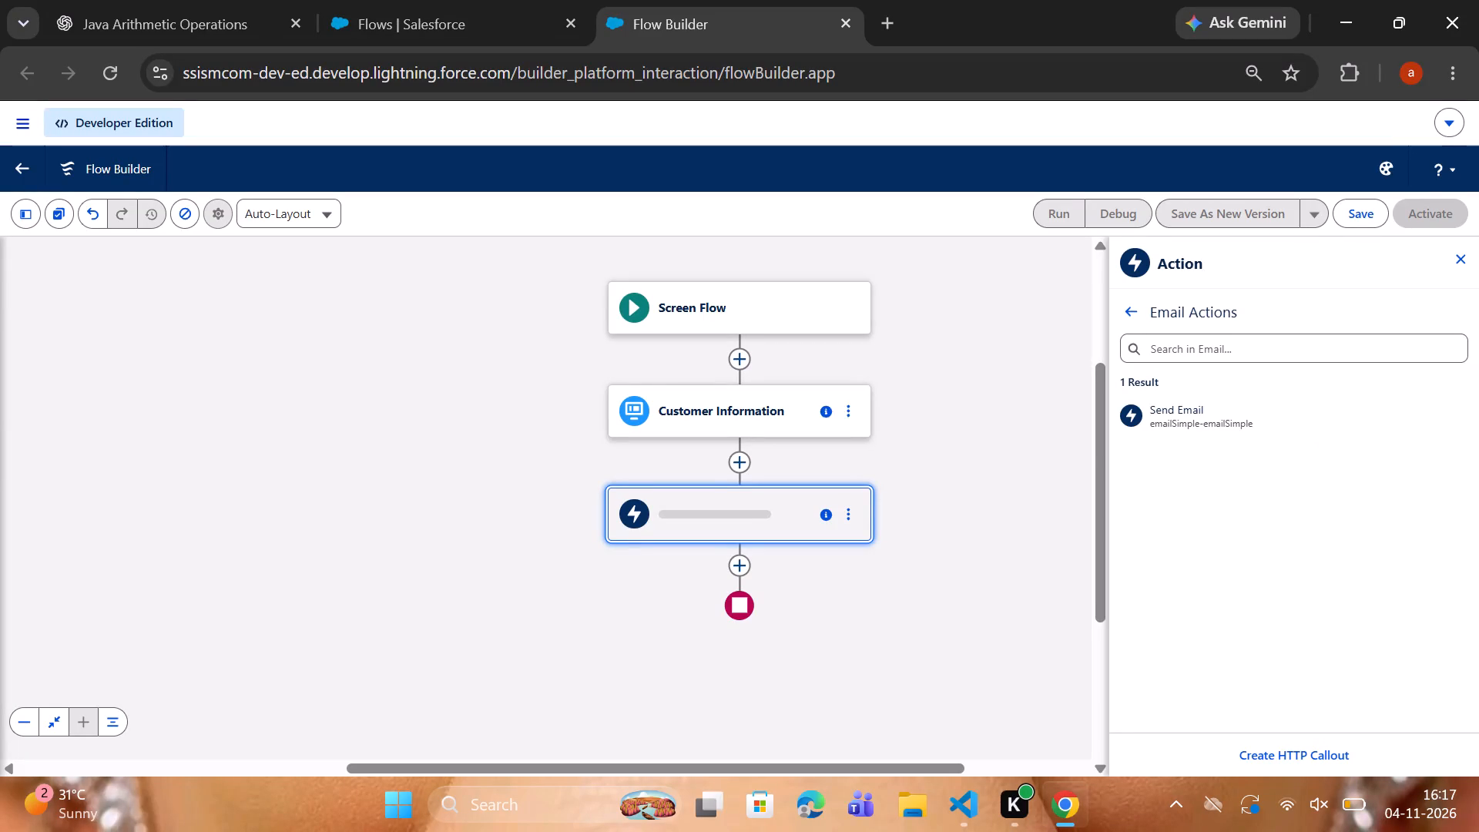
{"action": "left_click", "coordinate": [1153, 428]}
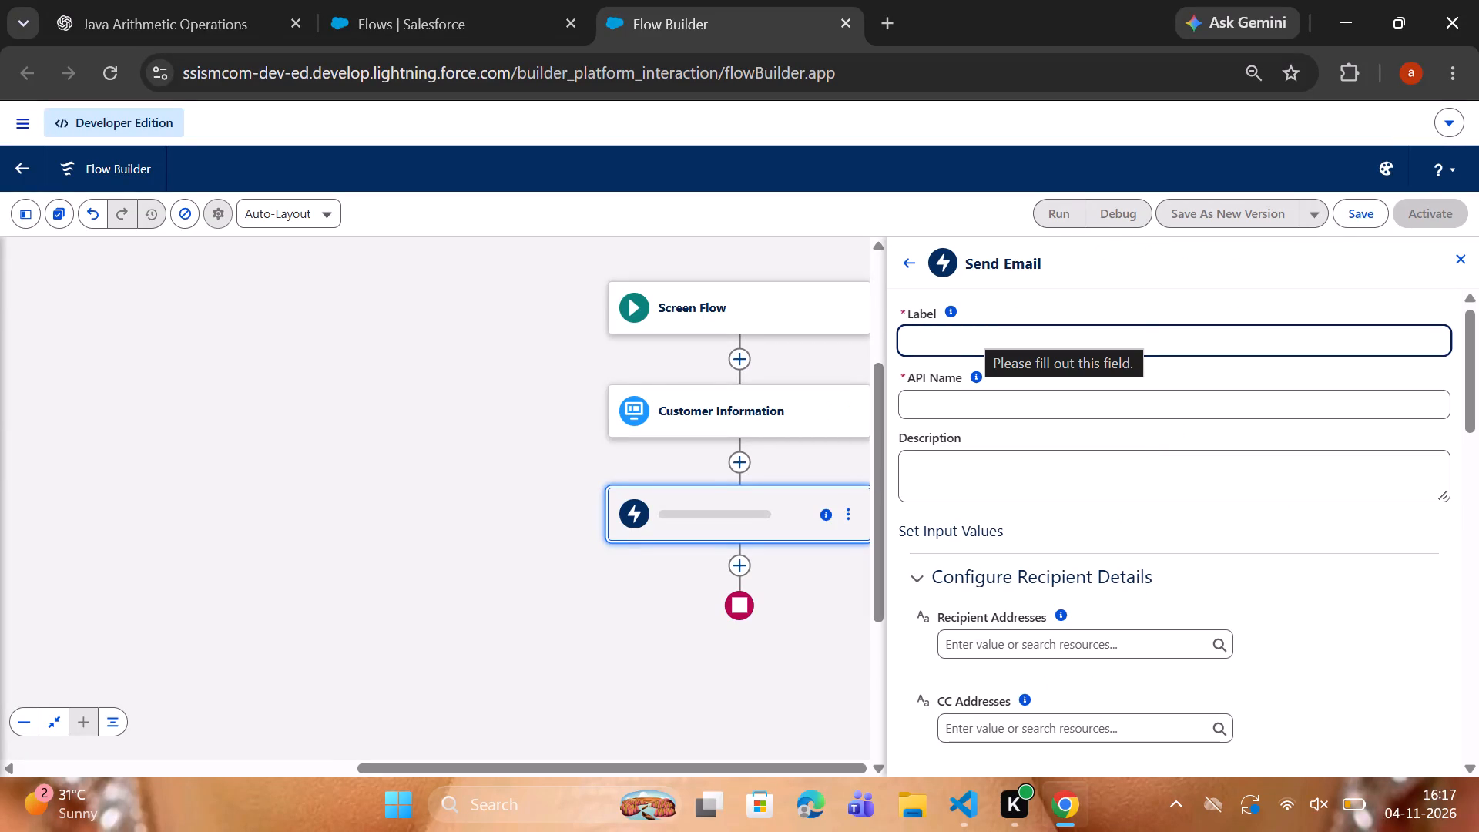
{"action": "key", "text": "c"}
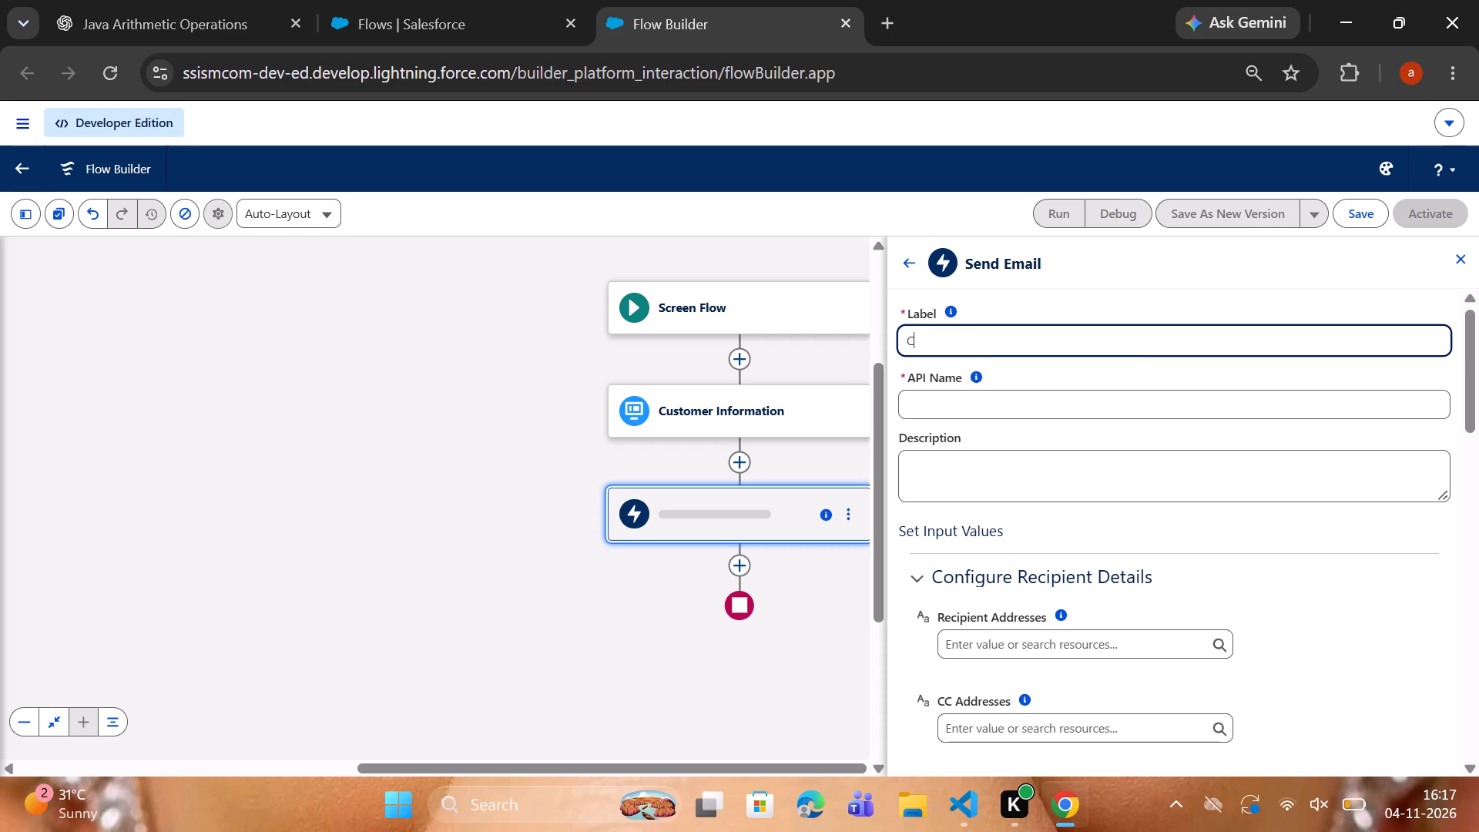
{"action": "key", "text": "BackSpace"}
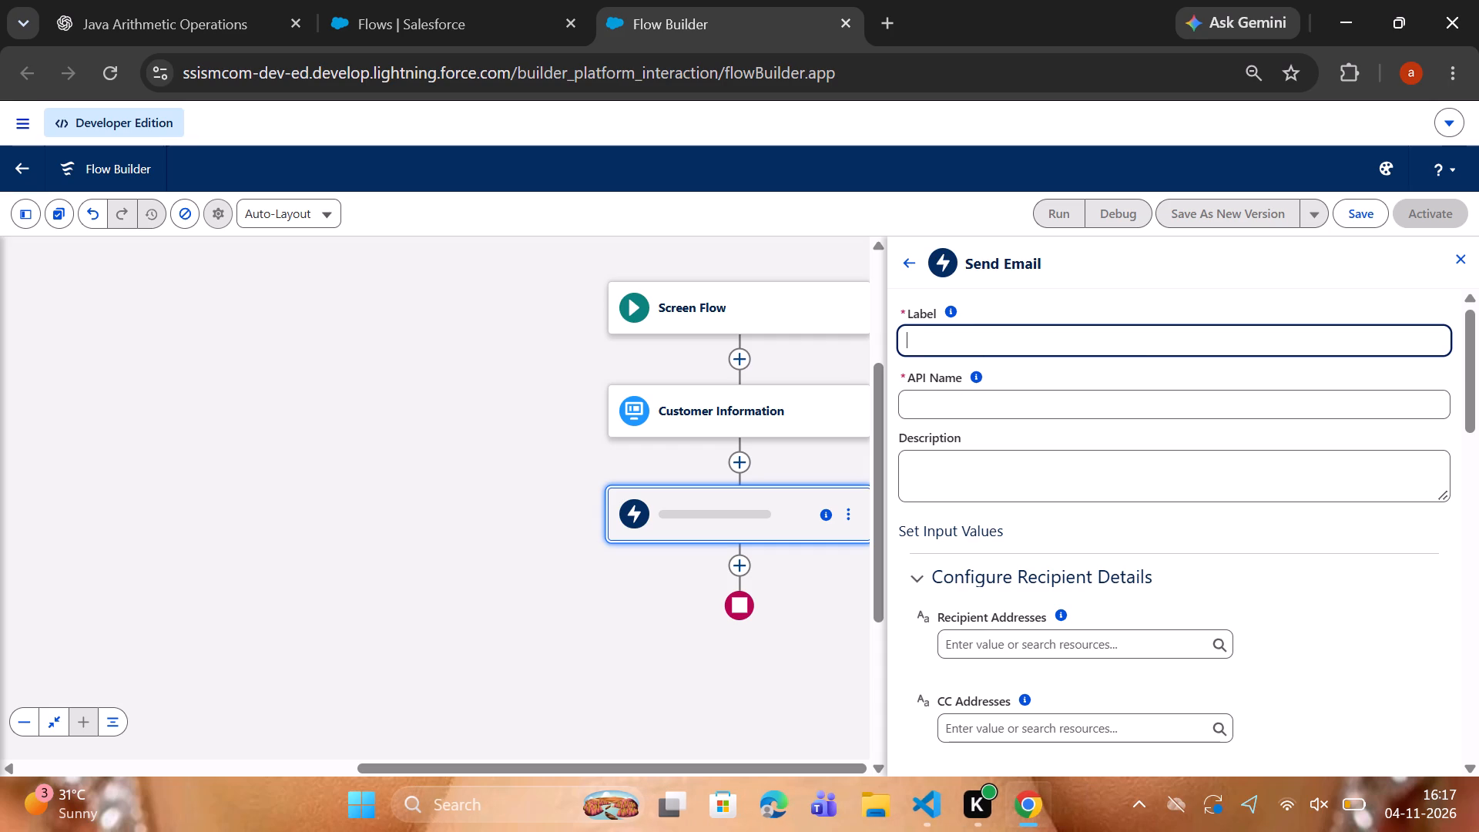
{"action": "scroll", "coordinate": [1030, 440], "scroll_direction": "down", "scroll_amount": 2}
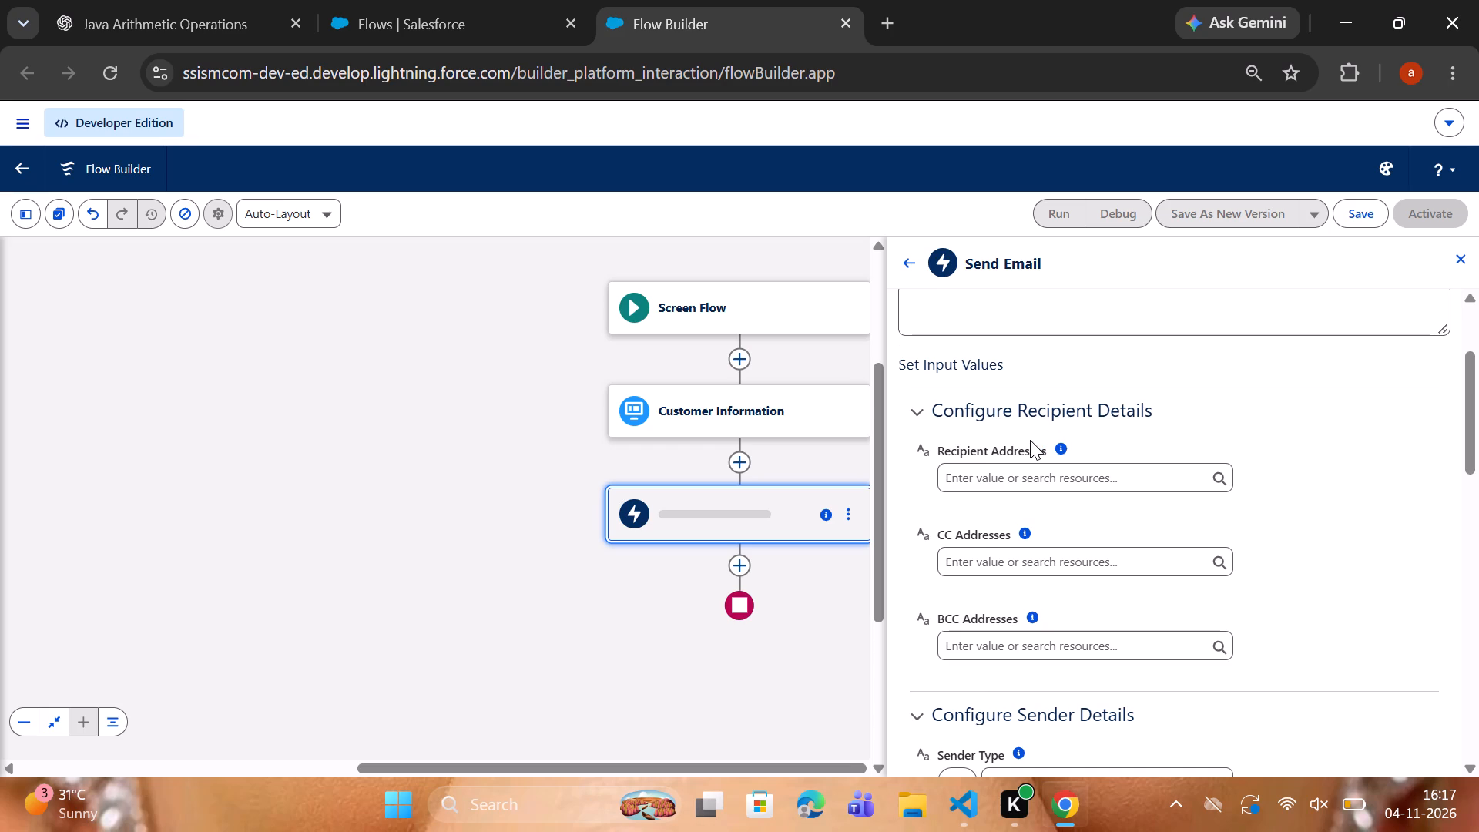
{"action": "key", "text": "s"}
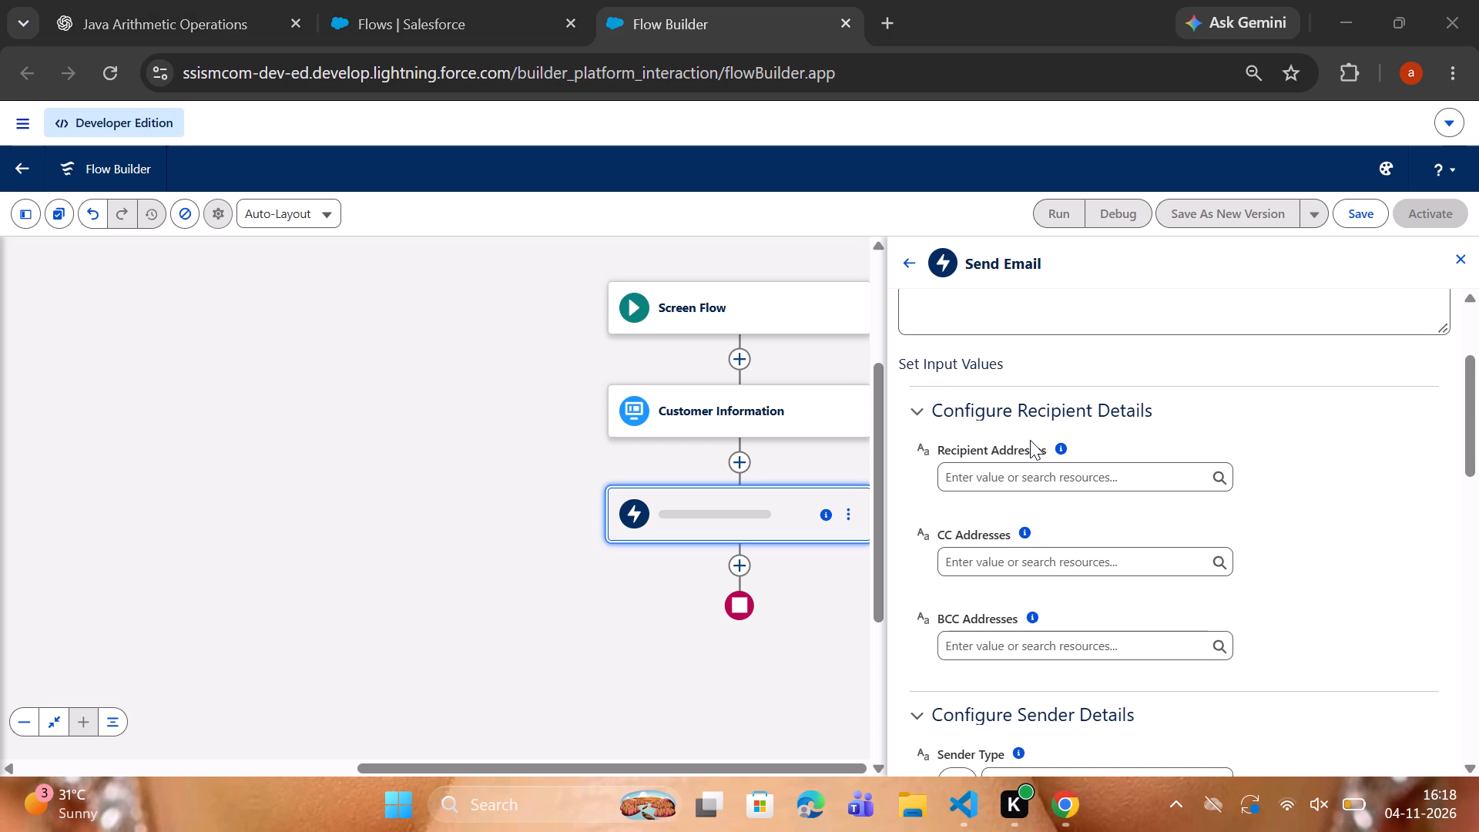
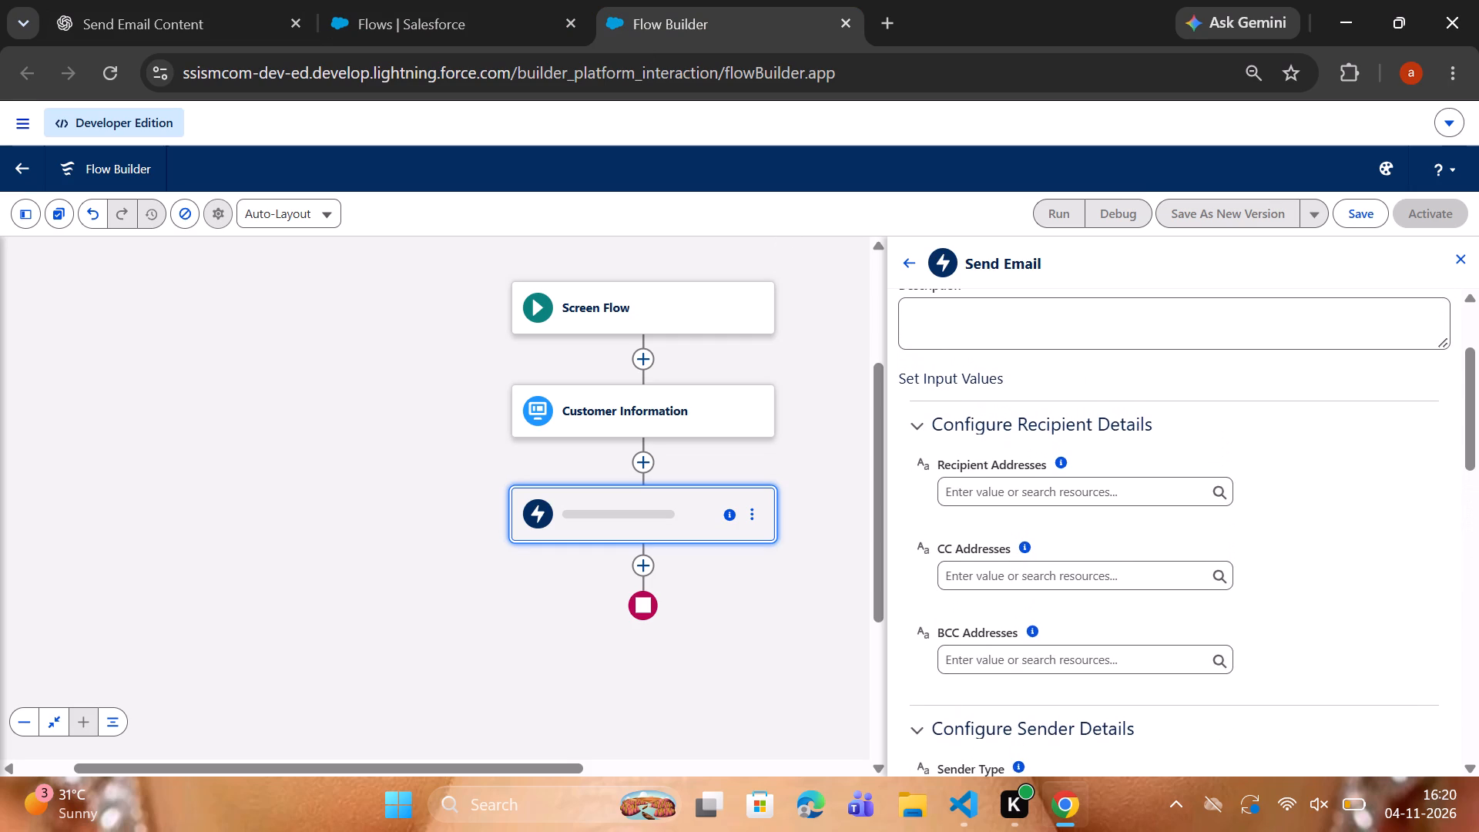
{"action": "left_click", "coordinate": [1009, 500]}
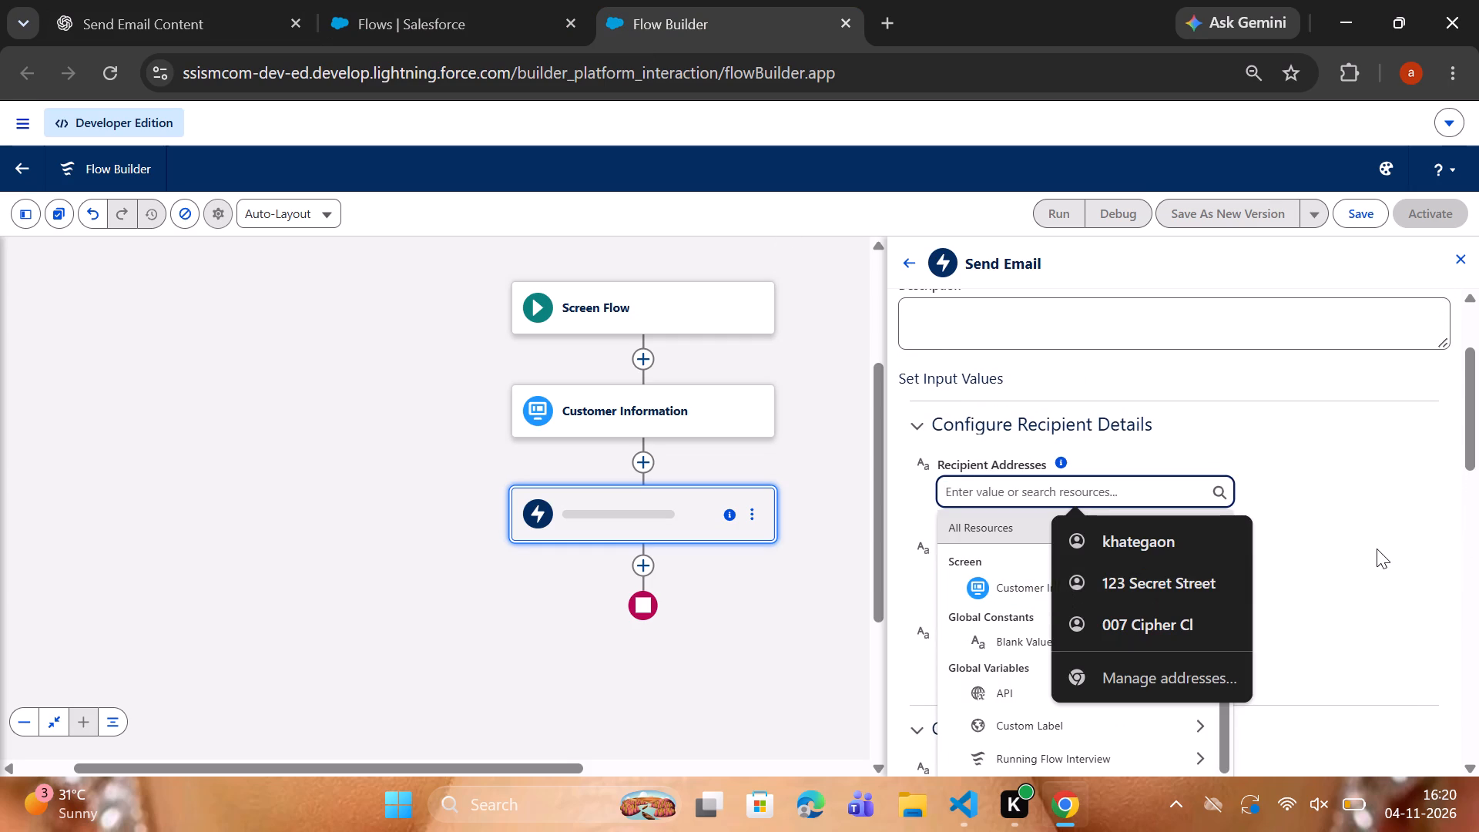
{"action": "left_click", "coordinate": [1377, 549]}
{"action": "left_click", "coordinate": [1052, 498]}
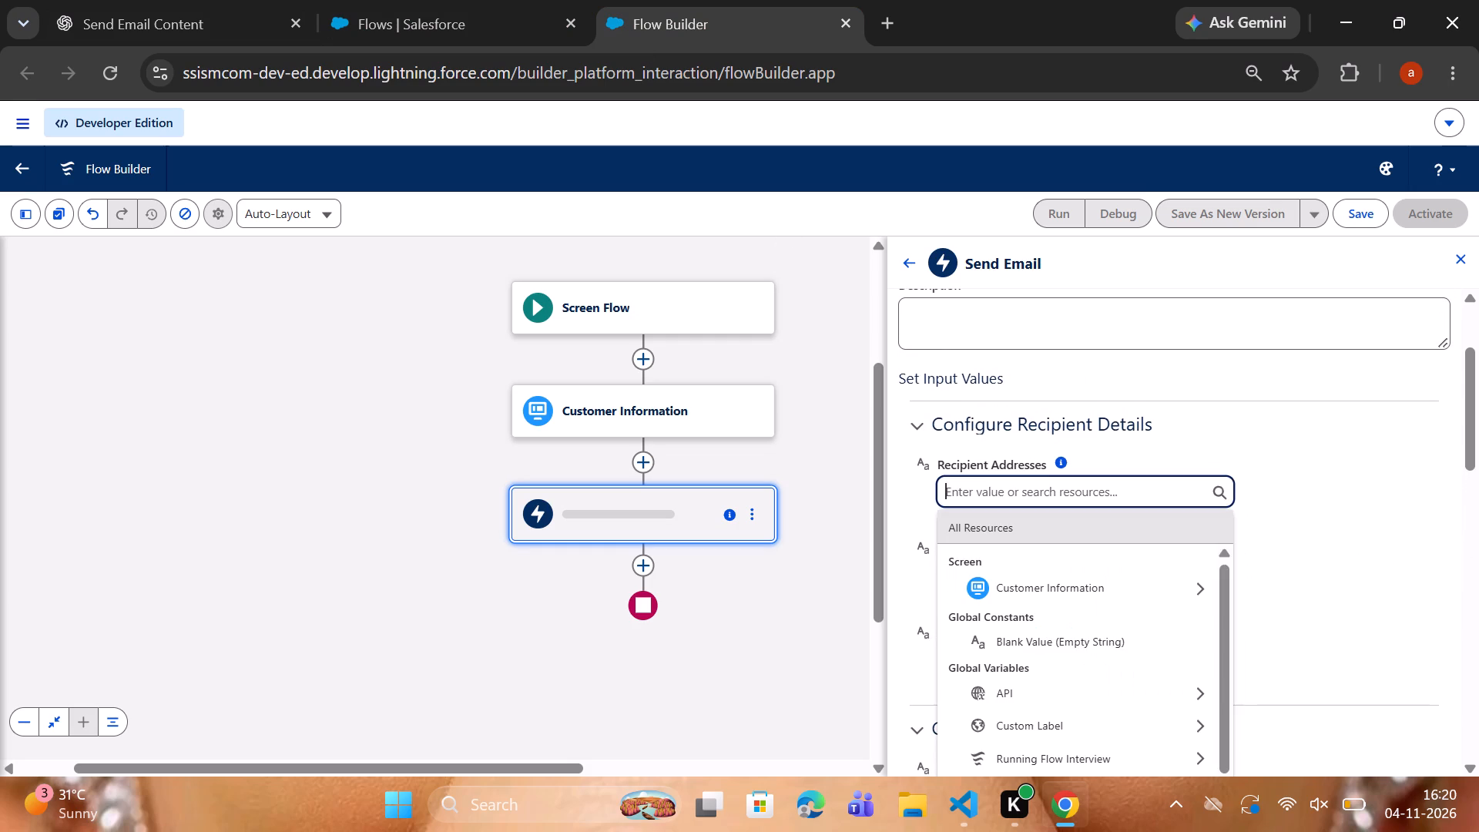
{"action": "scroll", "coordinate": [1024, 573], "scroll_direction": "down", "scroll_amount": 1}
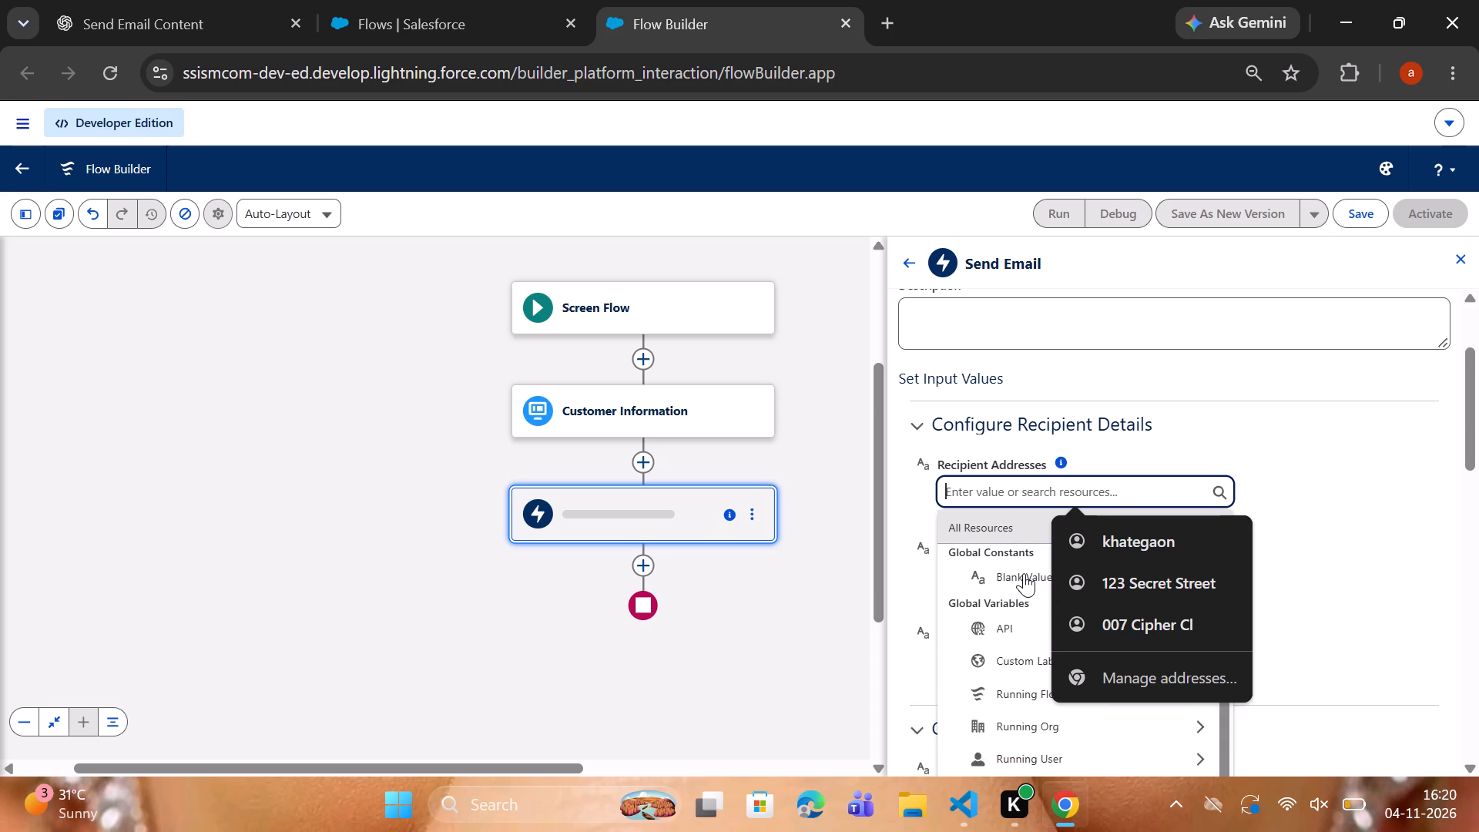
{"action": "scroll", "coordinate": [1024, 573], "scroll_direction": "down", "scroll_amount": 1}
{"action": "left_click", "coordinate": [1024, 573]}
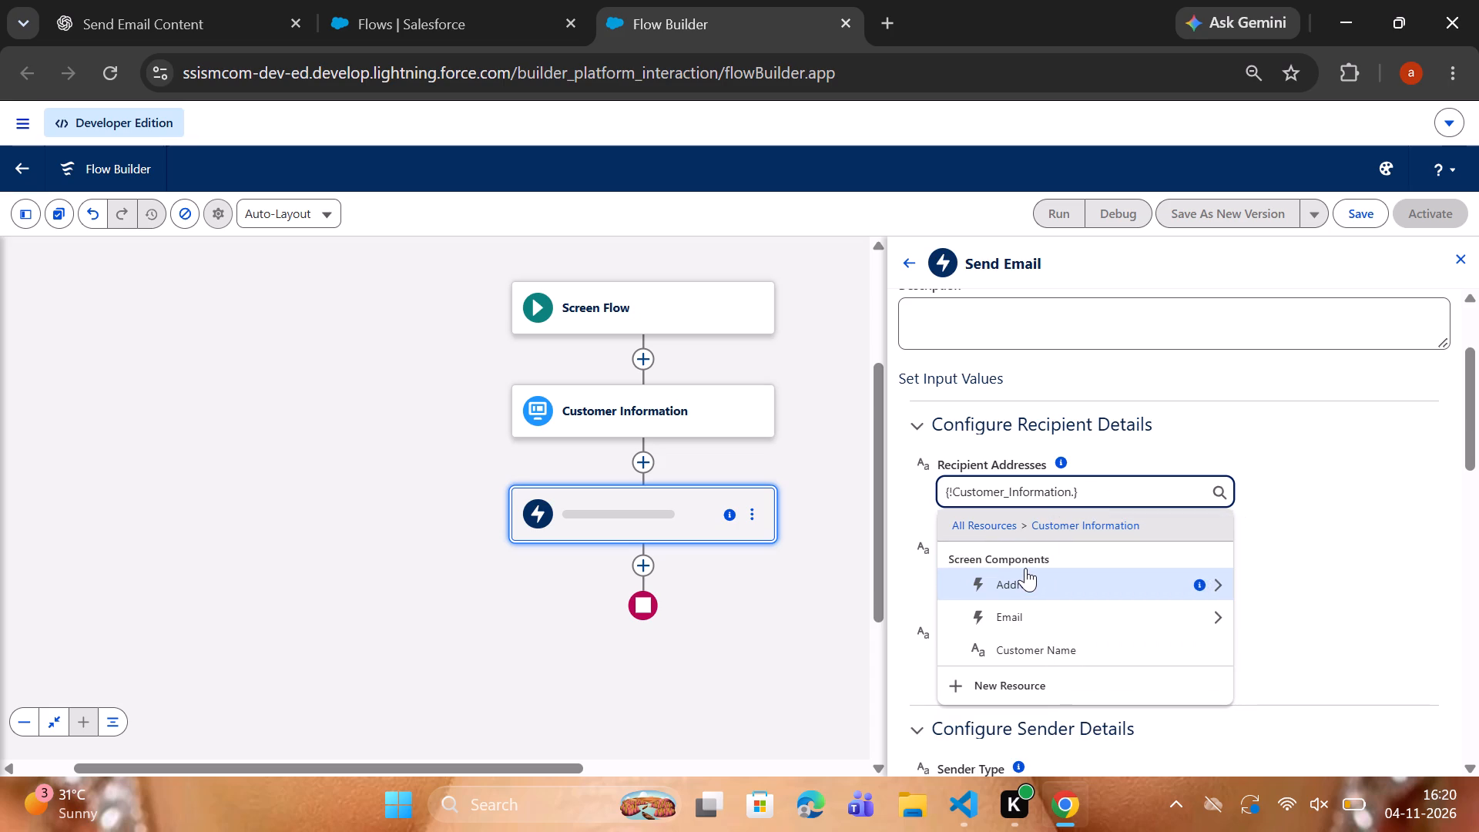
{"action": "left_click", "coordinate": [1050, 627]}
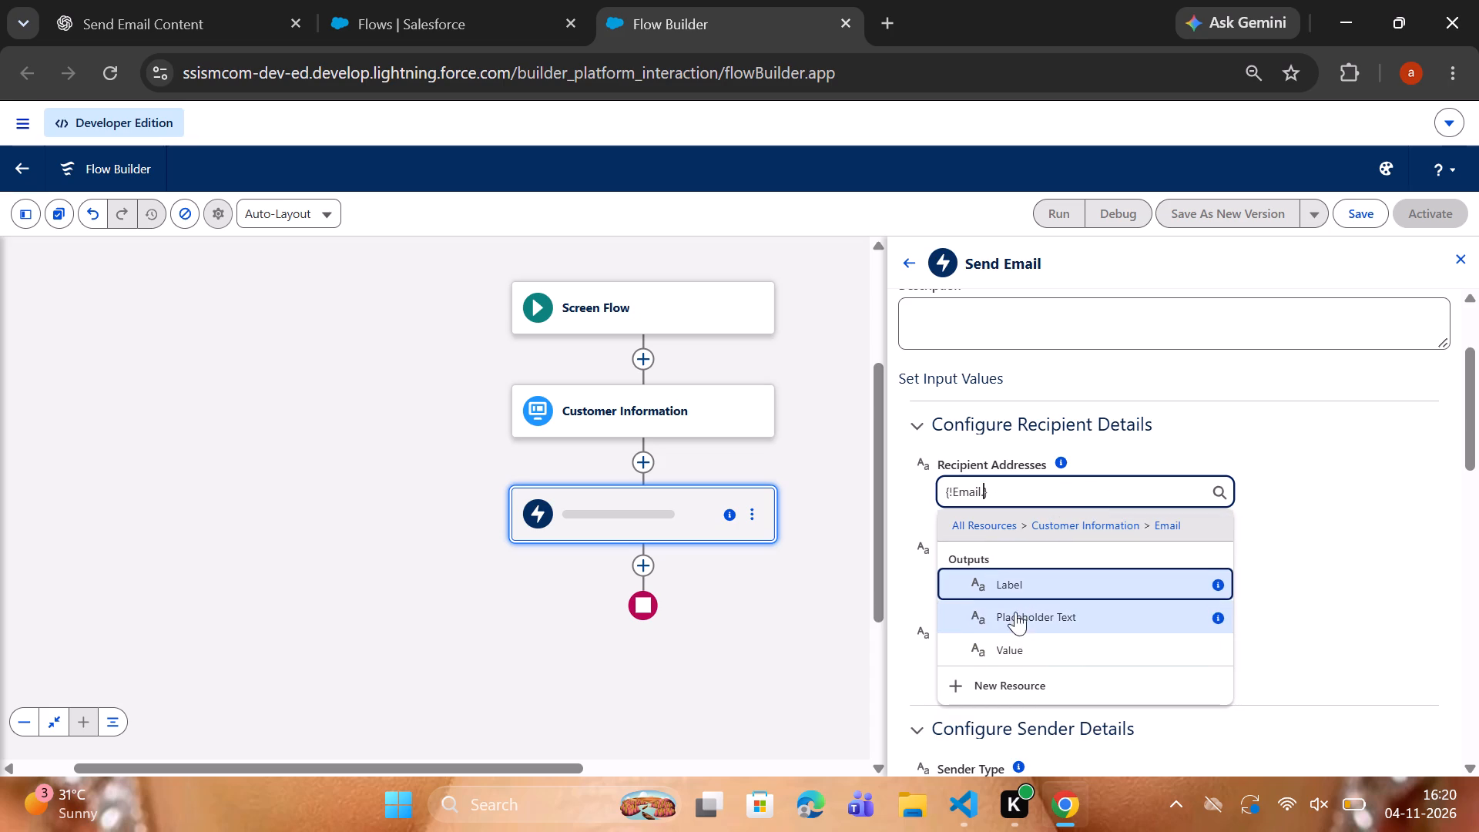
{"action": "left_click", "coordinate": [1005, 579]}
Review the remaining Send Email input fields down to the advanced options, and close the action's settings.
{"action": "scroll", "coordinate": [1005, 579], "scroll_direction": "down", "scroll_amount": 1}
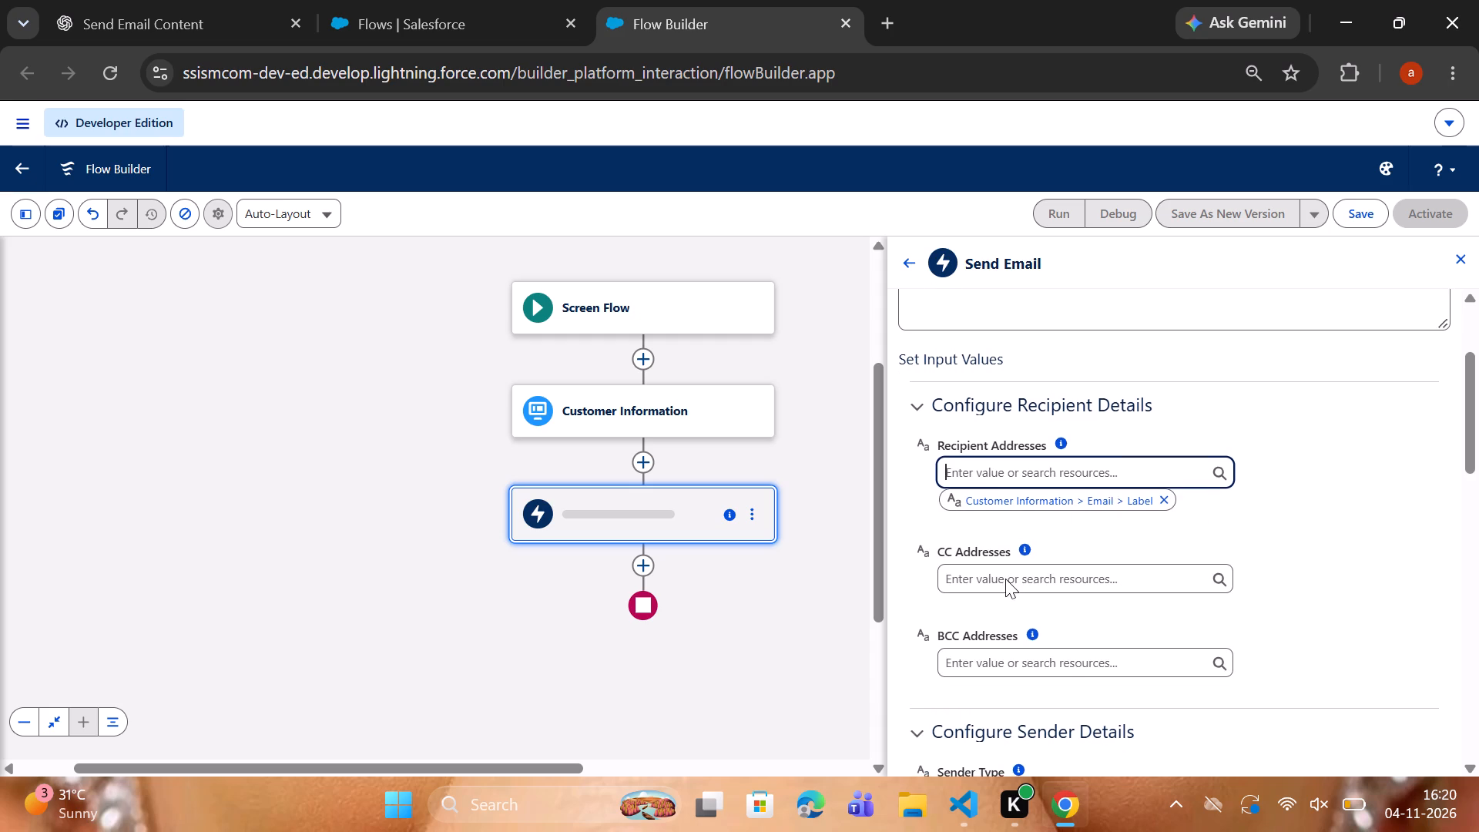
{"action": "scroll", "coordinate": [1005, 579], "scroll_direction": "down", "scroll_amount": 2}
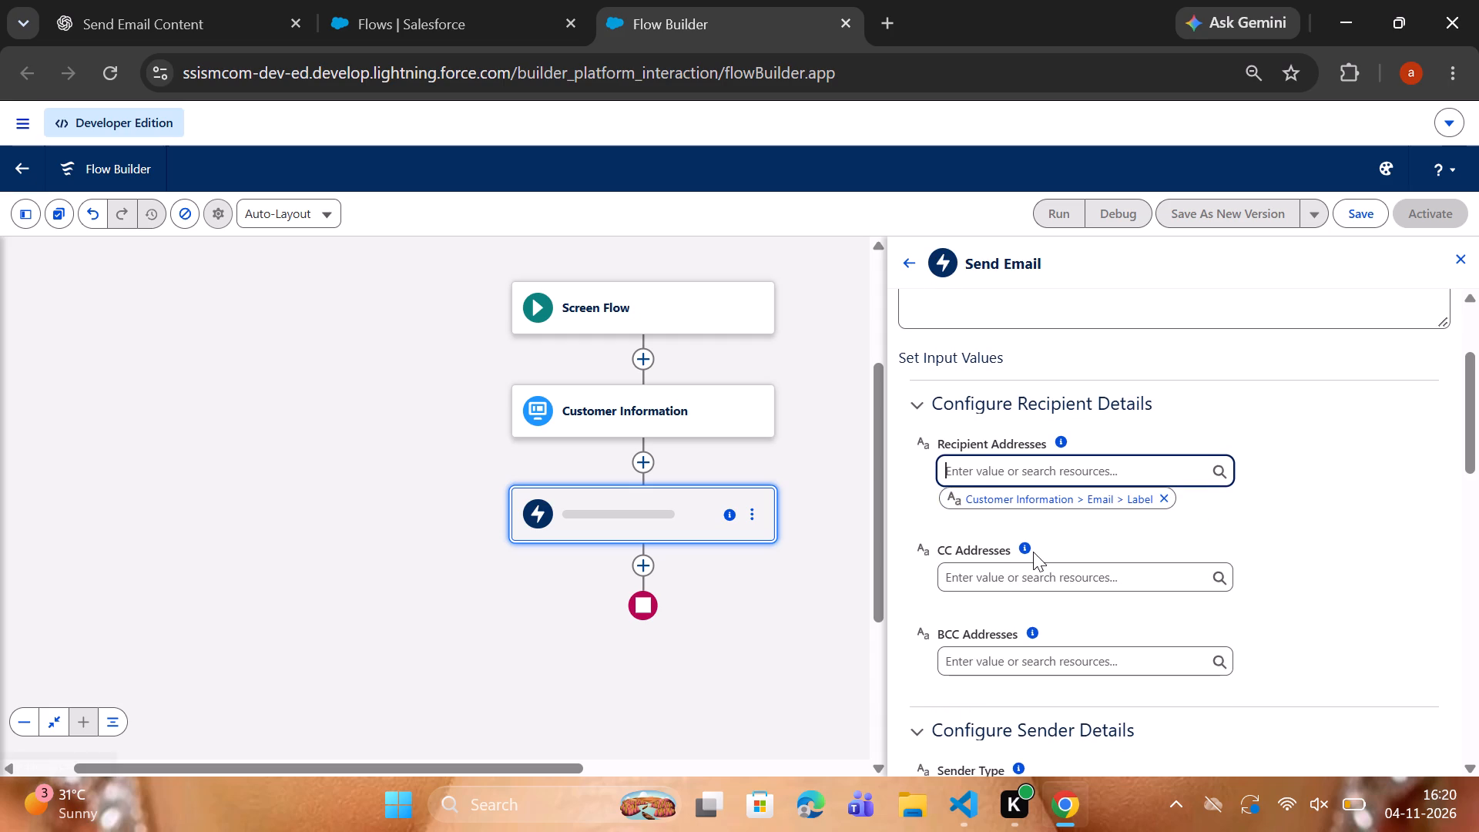
{"action": "scroll", "coordinate": [1033, 552], "scroll_direction": "down", "scroll_amount": 8}
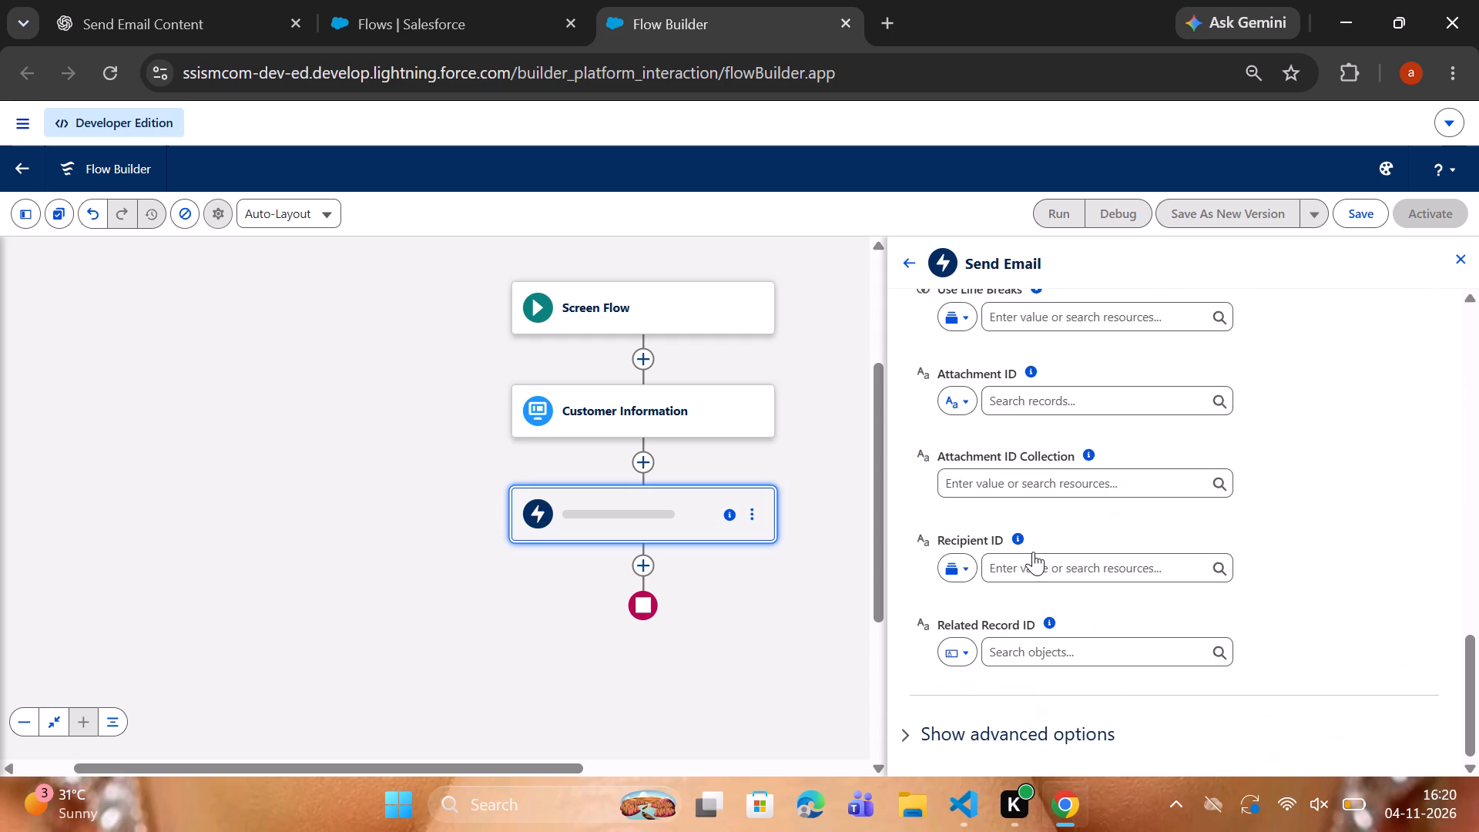
{"action": "scroll", "coordinate": [1033, 552], "scroll_direction": "down", "scroll_amount": 2}
{"action": "scroll", "coordinate": [1033, 552], "scroll_direction": "up", "scroll_amount": 1}
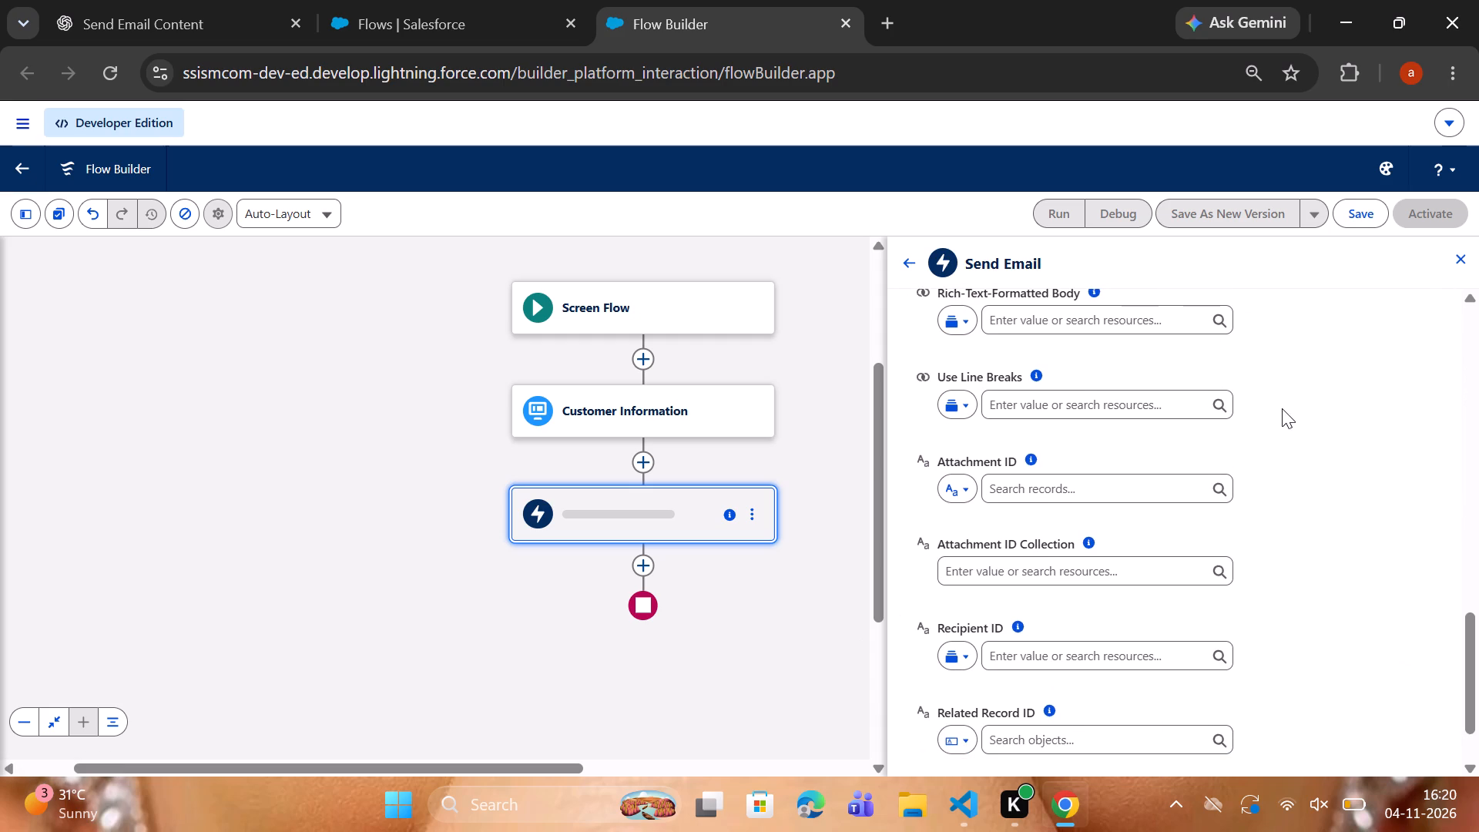
{"action": "scroll", "coordinate": [1282, 408], "scroll_direction": "down", "scroll_amount": 5}
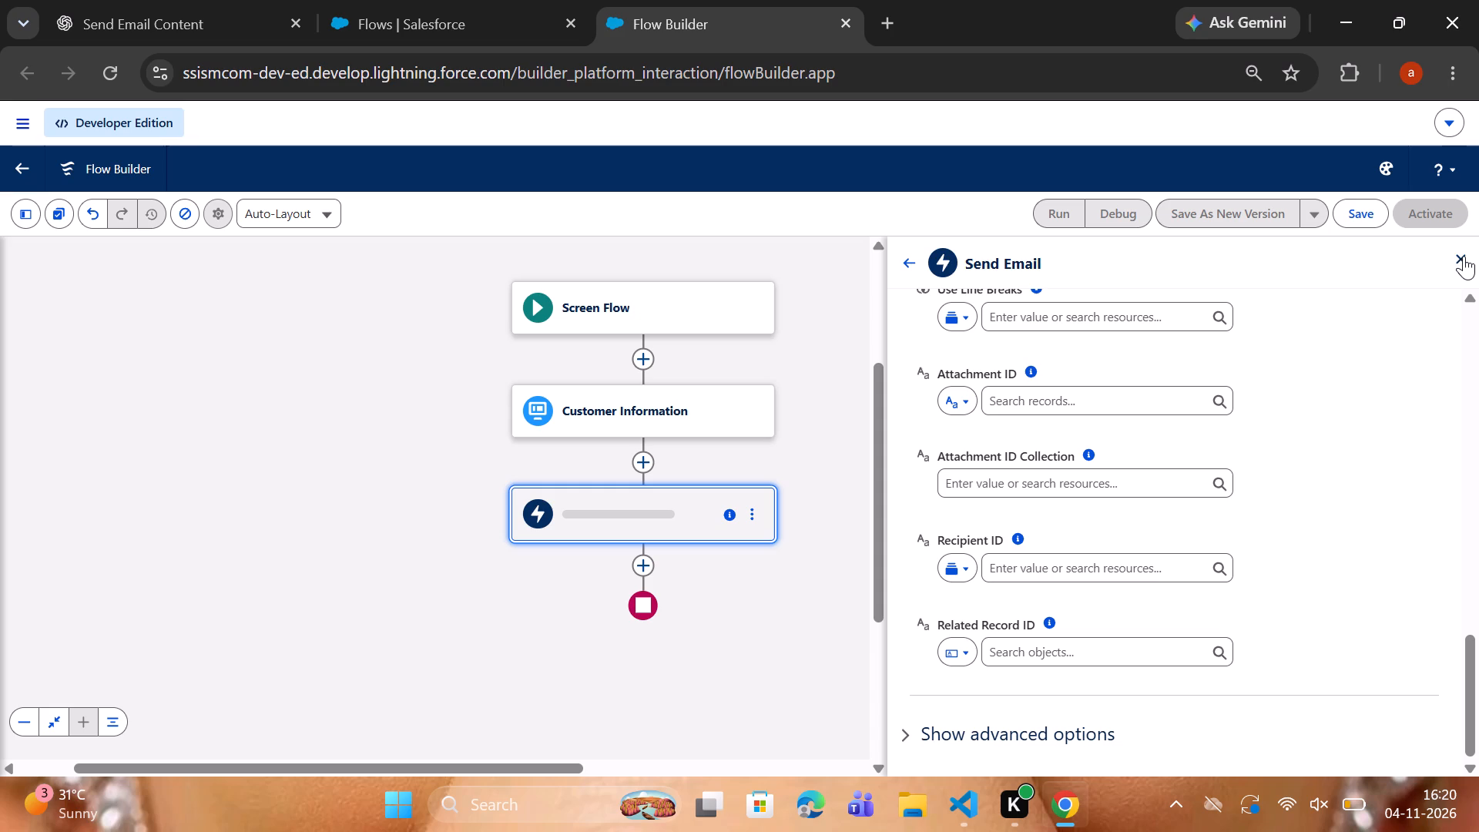
{"action": "left_click", "coordinate": [1464, 256]}
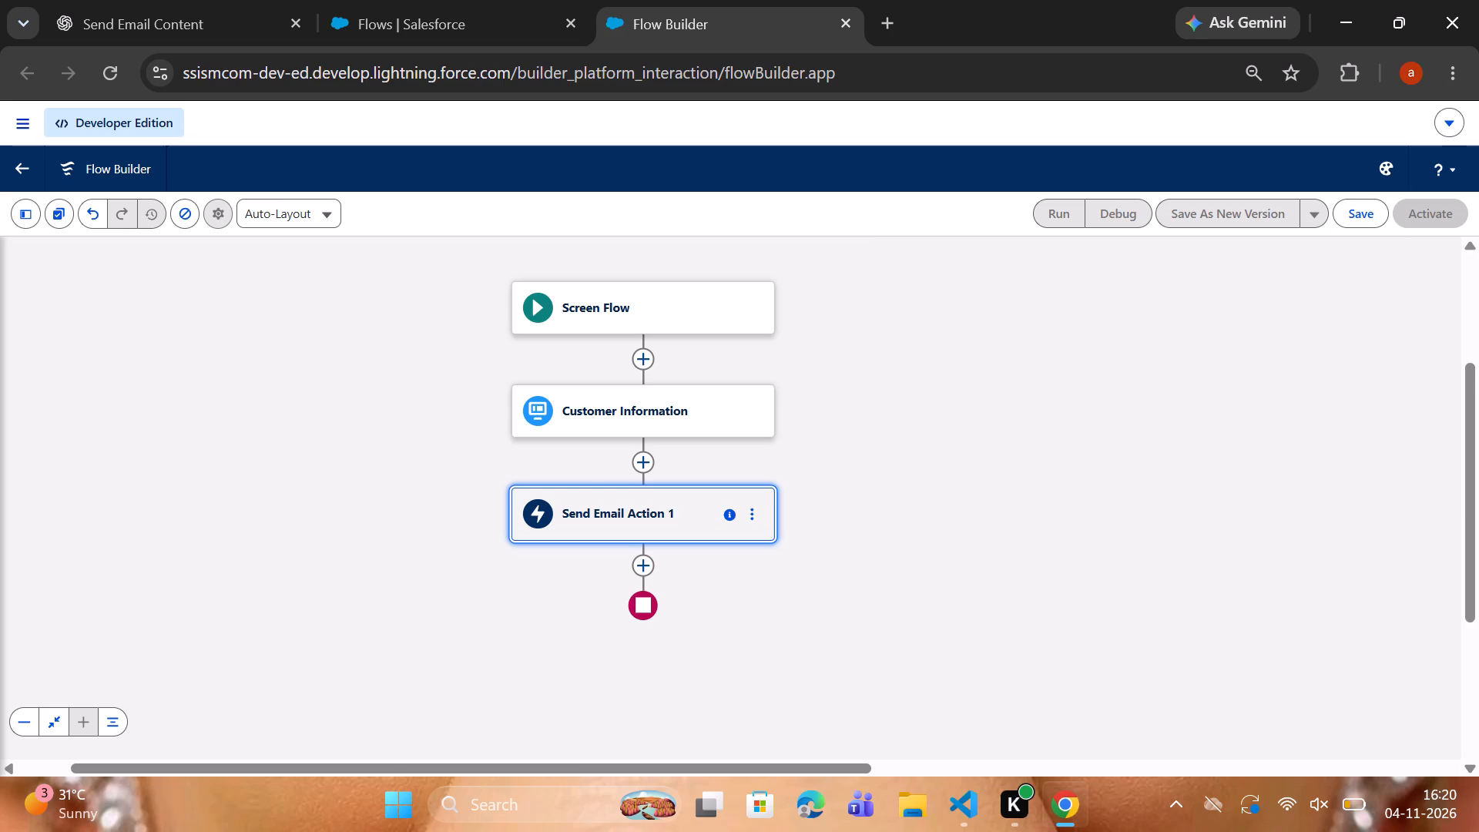
{"action": "scroll", "coordinate": [1030, 440], "scroll_direction": "down", "scroll_amount": 1}
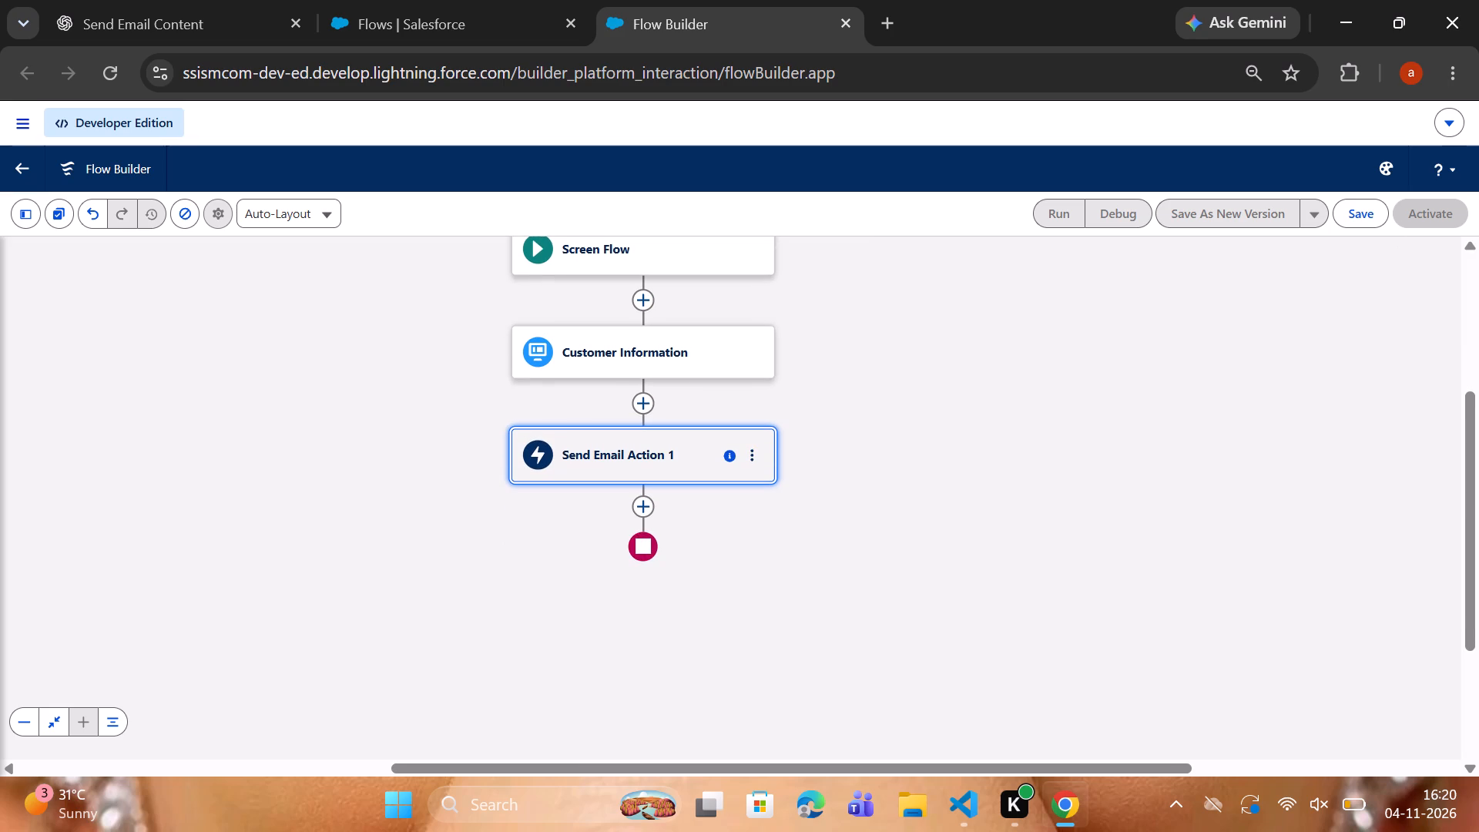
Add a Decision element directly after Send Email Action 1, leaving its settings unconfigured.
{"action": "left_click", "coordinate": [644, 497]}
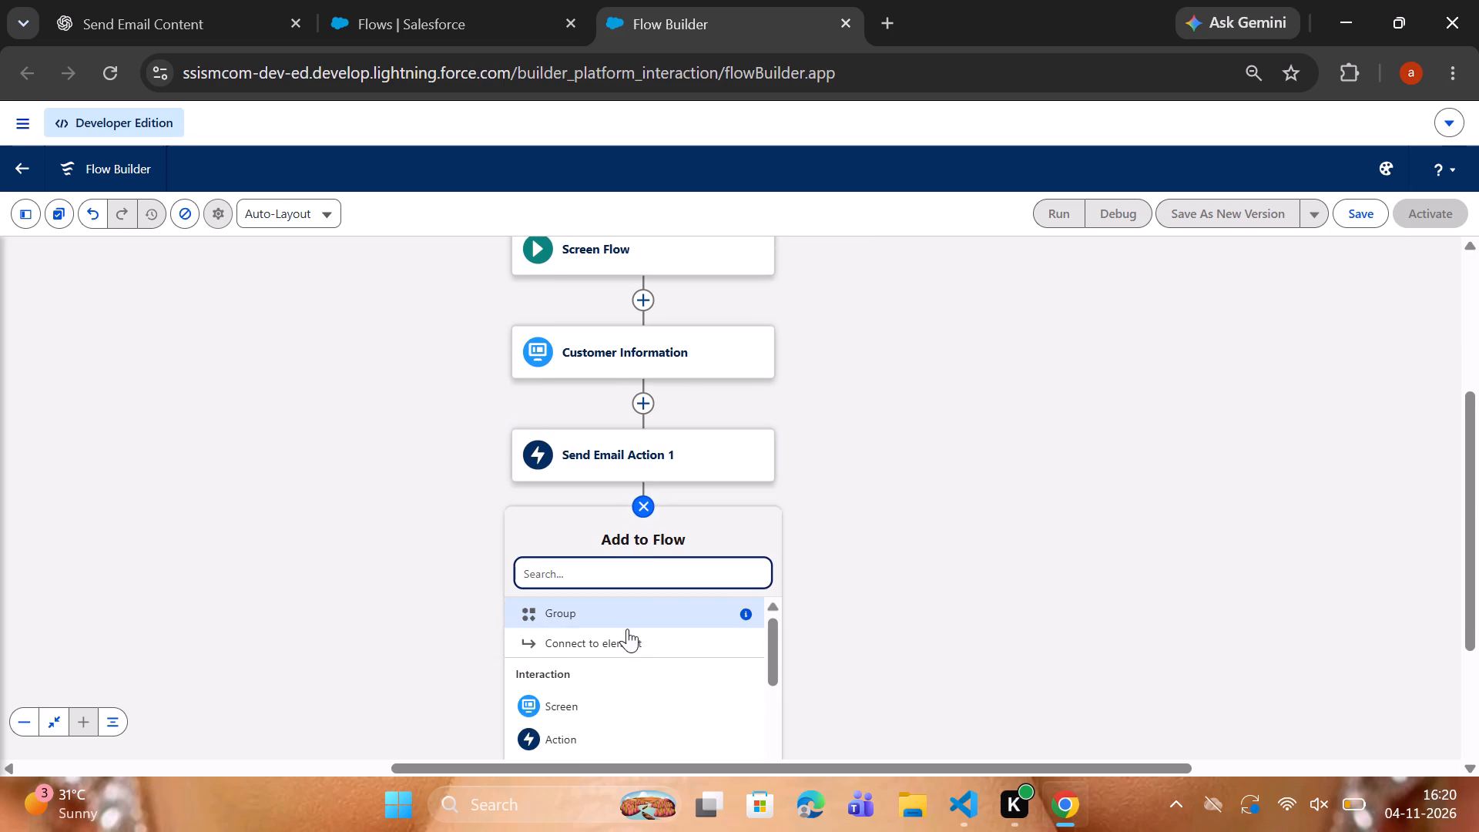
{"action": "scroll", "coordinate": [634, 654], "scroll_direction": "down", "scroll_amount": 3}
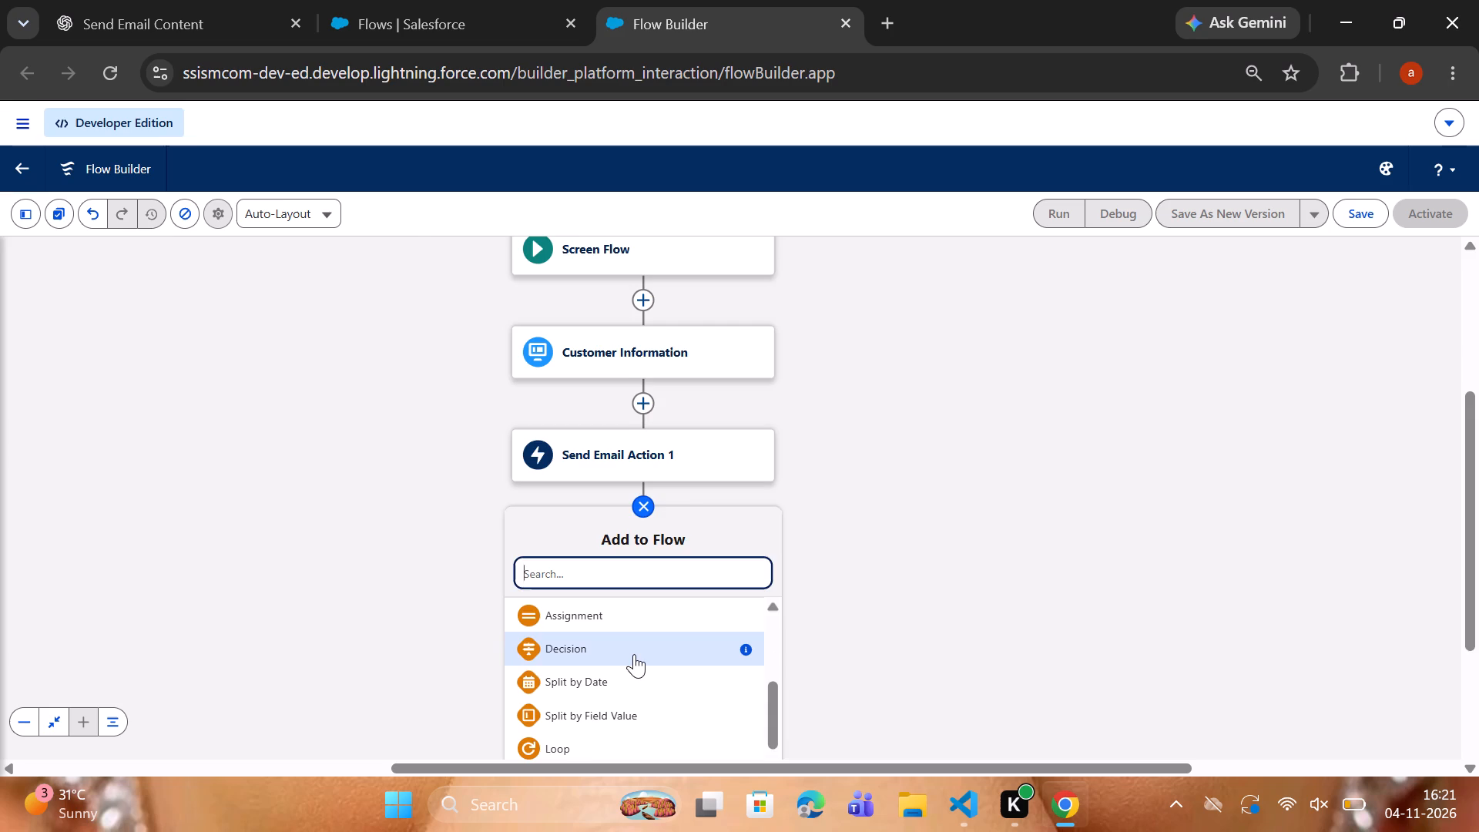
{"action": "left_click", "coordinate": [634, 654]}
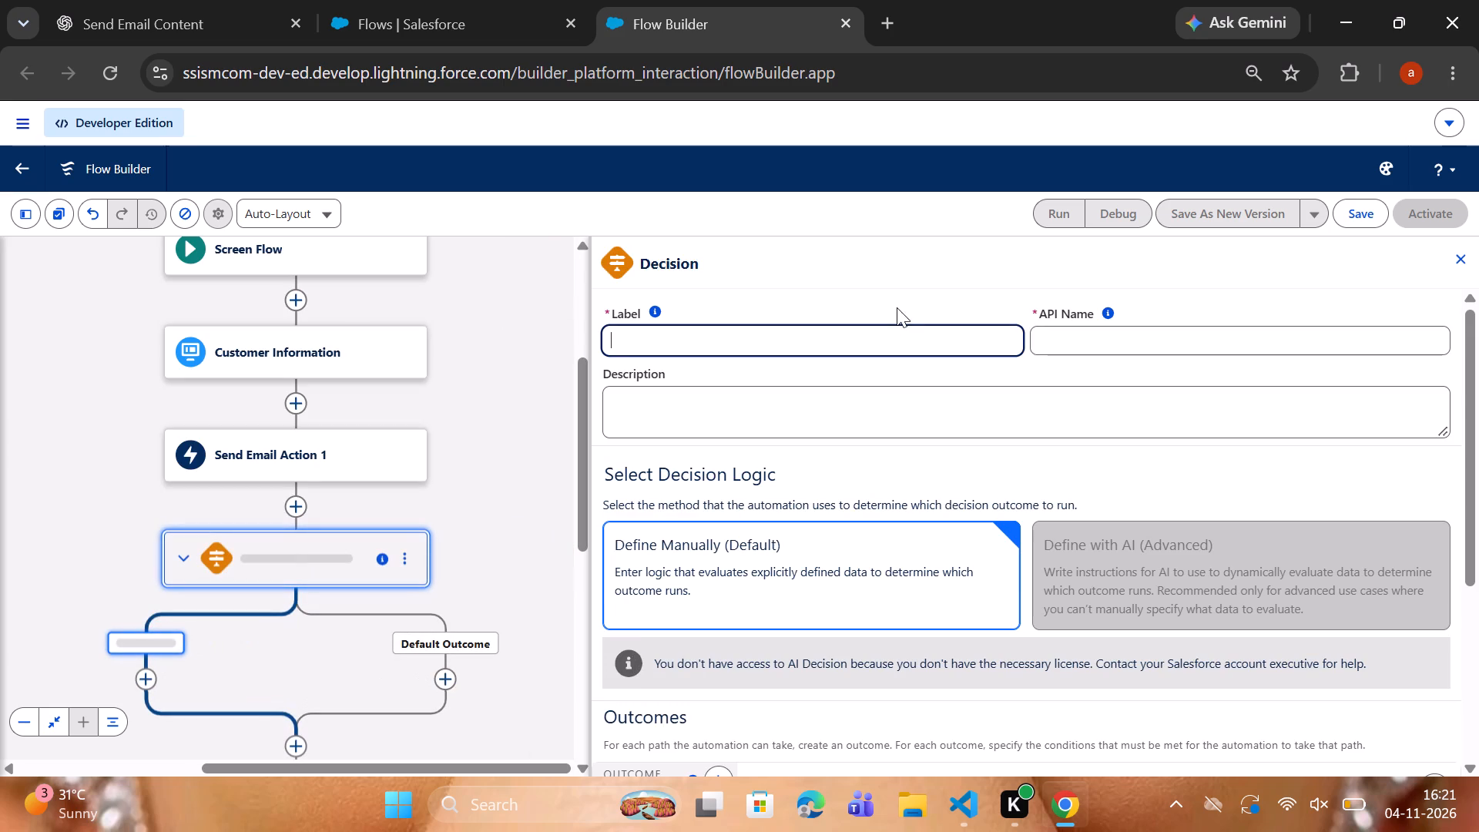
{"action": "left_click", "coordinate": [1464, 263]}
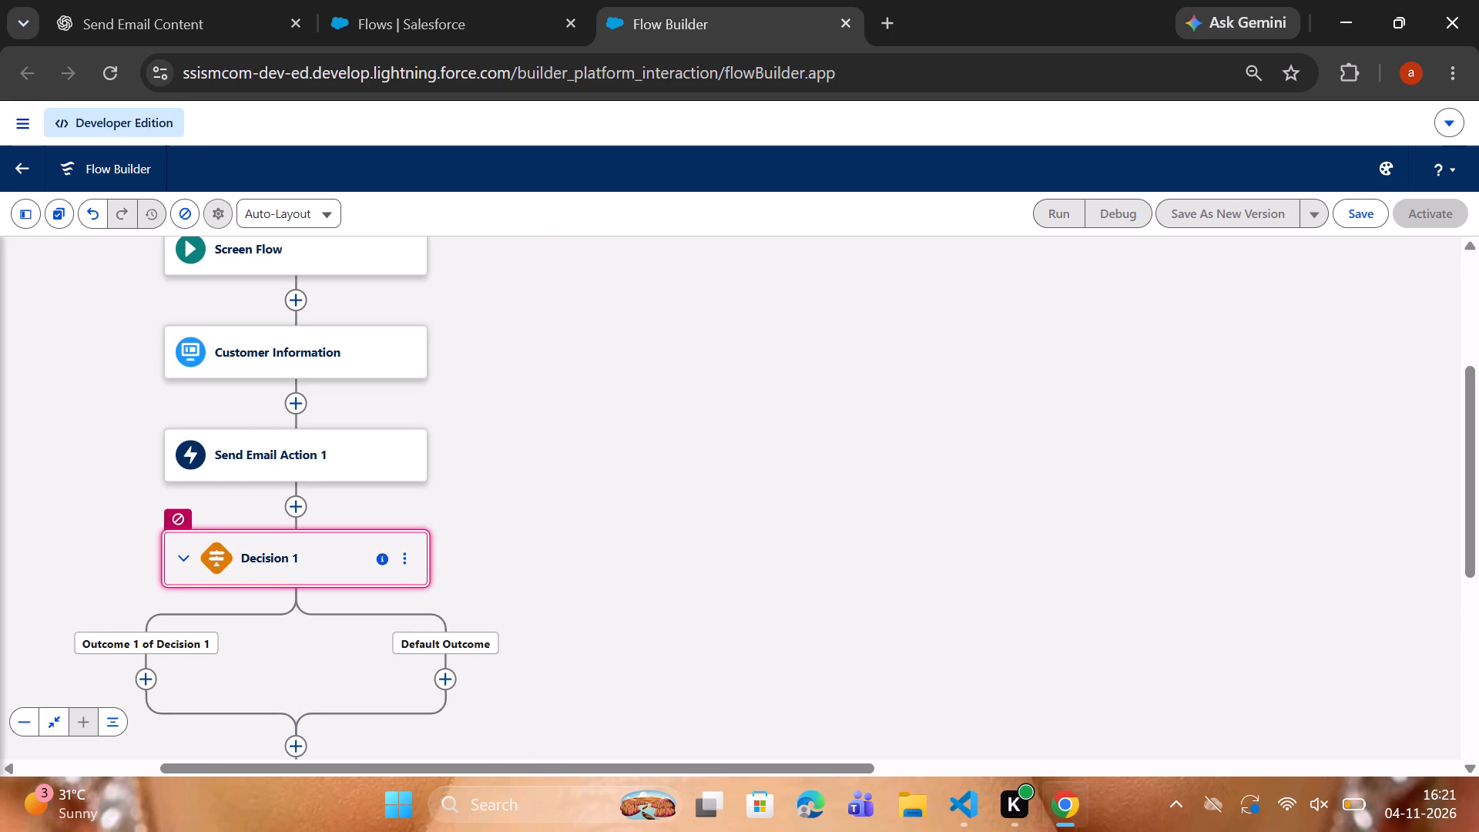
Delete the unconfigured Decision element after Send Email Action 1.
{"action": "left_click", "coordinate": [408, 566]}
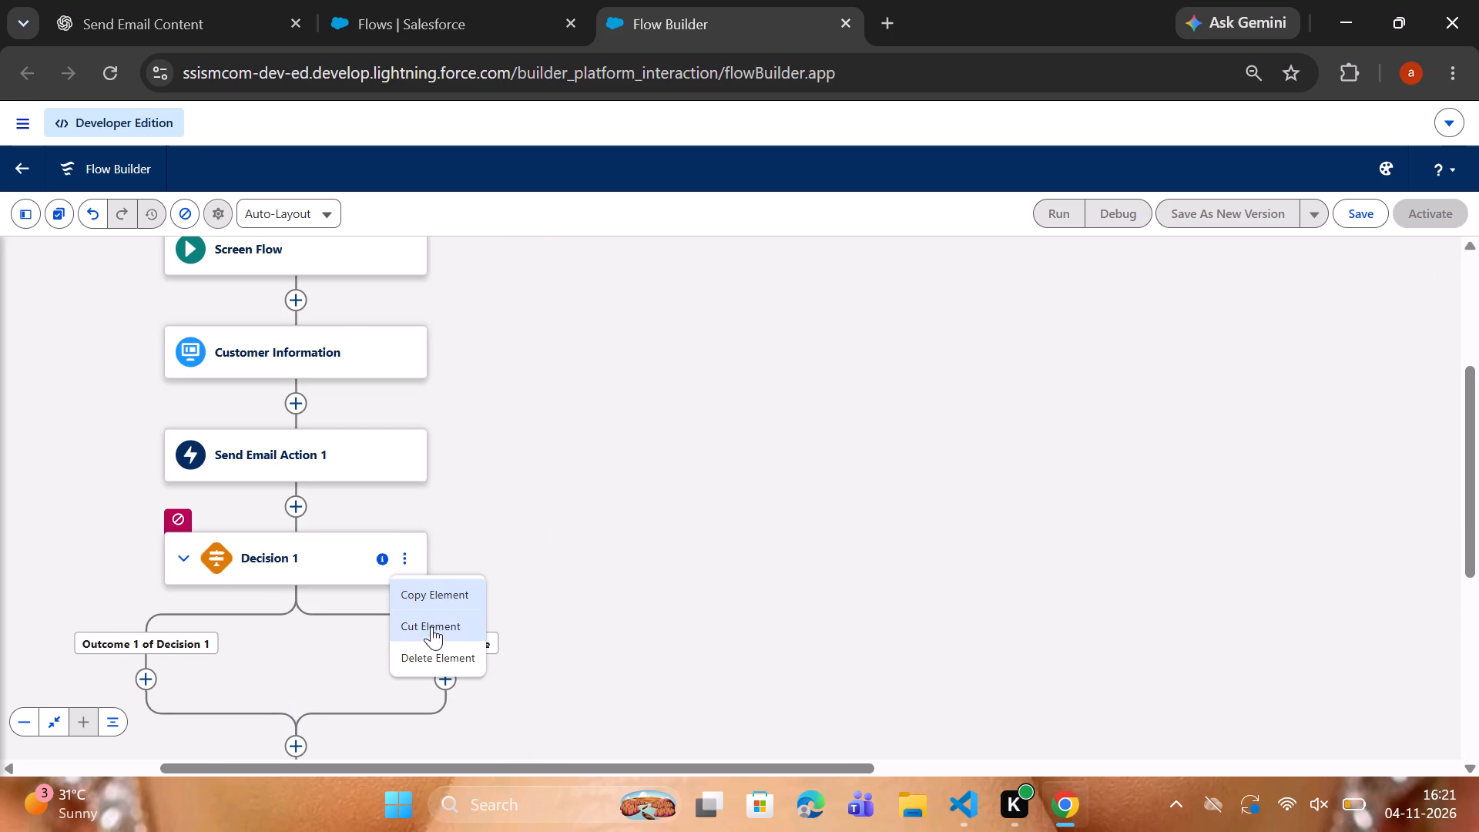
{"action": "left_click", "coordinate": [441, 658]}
Start saving the flow with the Flow Label "Customer Info" and the Flow API Name "Customer_Info".
{"action": "scroll", "coordinate": [854, 463], "scroll_direction": "up", "scroll_amount": 1}
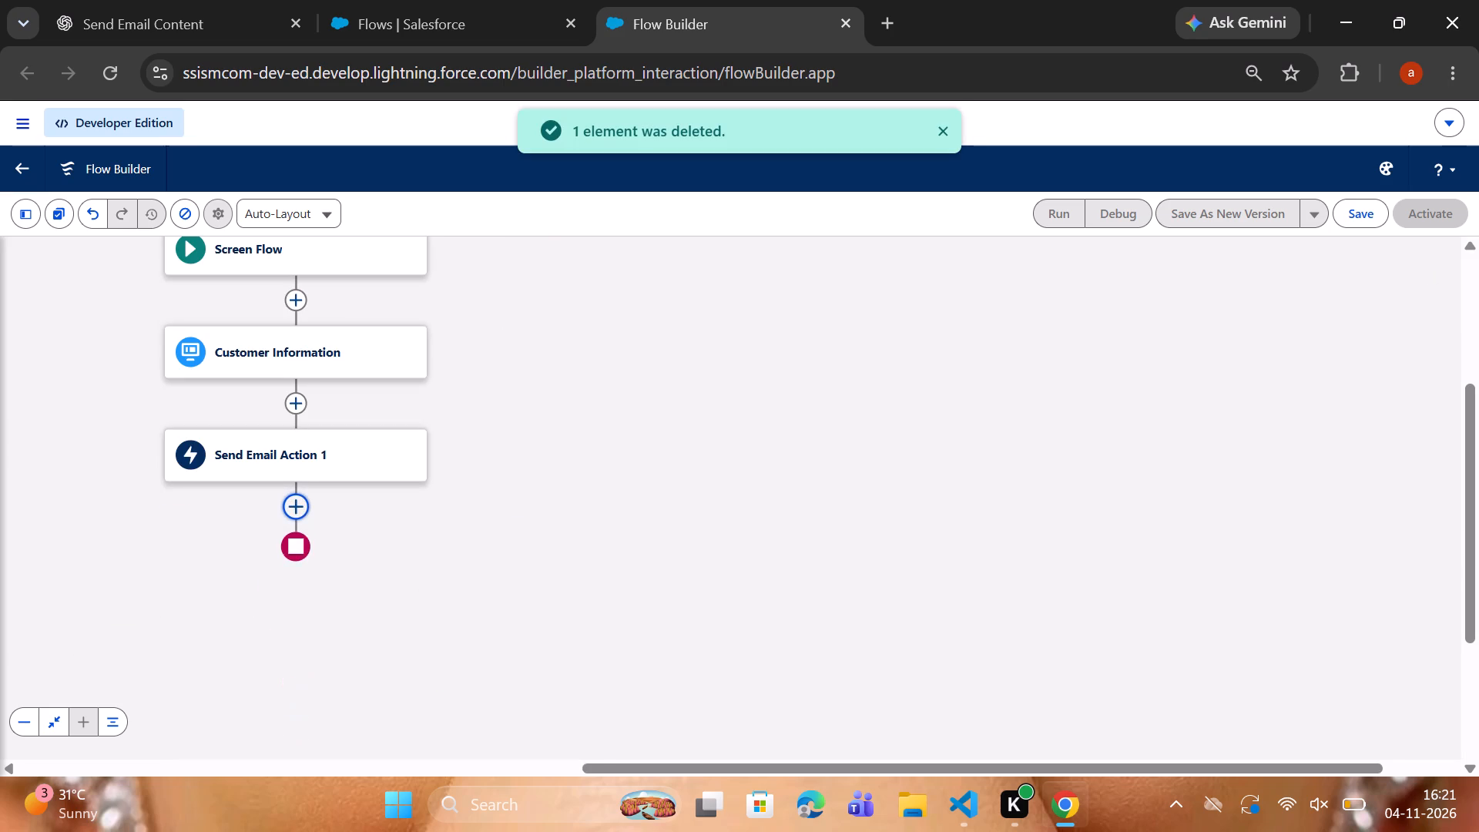
{"action": "scroll", "coordinate": [854, 463], "scroll_direction": "up", "scroll_amount": 1}
{"action": "left_click", "coordinate": [1357, 218]}
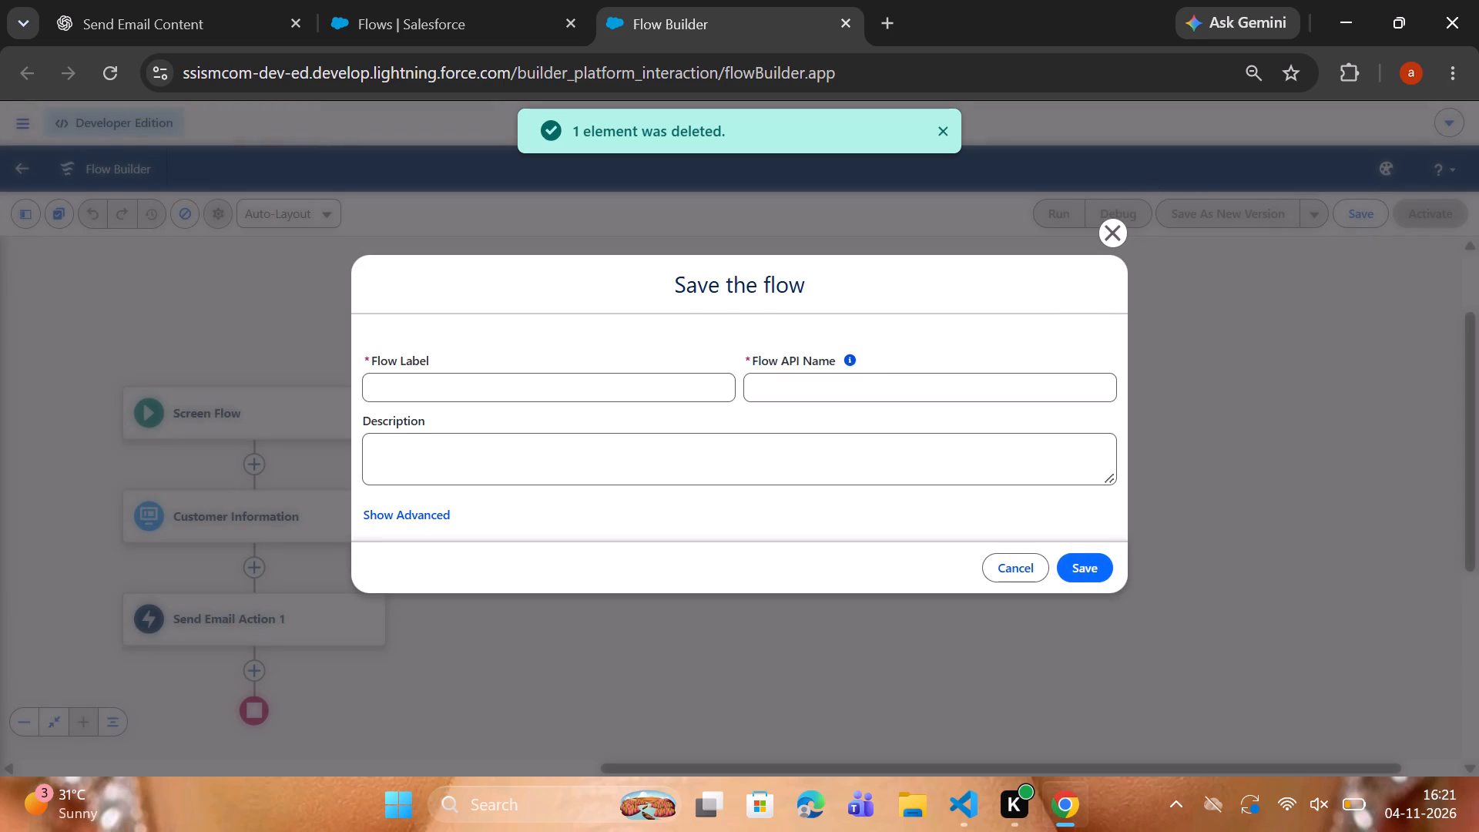
{"action": "left_click", "coordinate": [464, 381]}
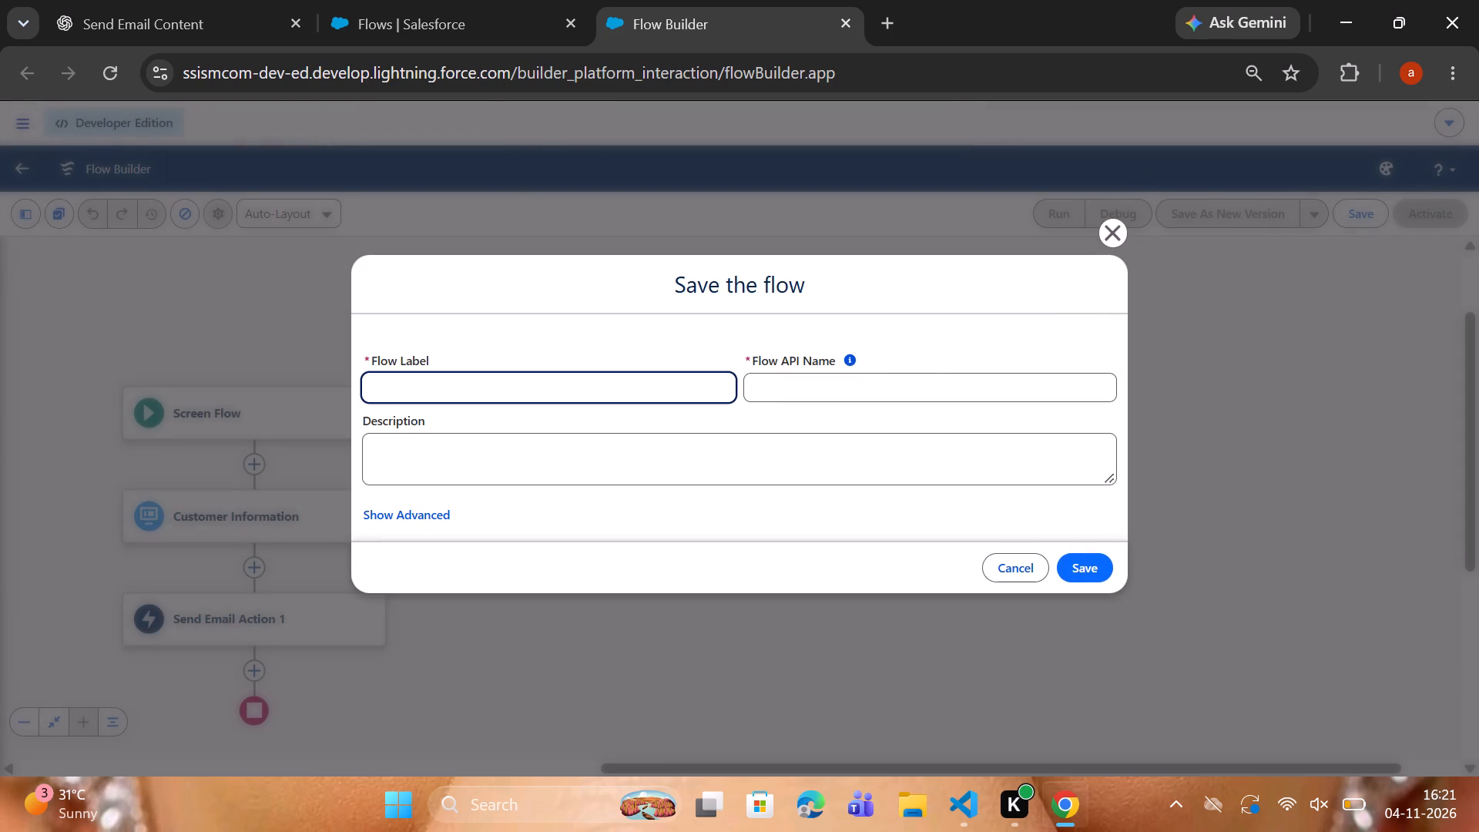
{"action": "key", "text": "c"}
{"action": "type", "text": "ustonme"}
{"action": "key", "text": "BackSpace"}
{"action": "key", "text": "BackSpace"}
{"action": "key", "text": "BackSpace"}
{"action": "key", "text": "BackSpace"}
{"action": "key", "text": "BackSpace"}
{"action": "key", "text": "BackSpace"}
{"action": "type", "text": "stomer"}
{"action": "key", "text": "space"}
{"action": "key", "text": "BackSpace"}
{"action": "type", "text": "ngo"}
{"action": "key", "text": "BackSpace"}
{"action": "key", "text": "BackSpace"}
{"action": "type", "text": "fo"}
{"action": "key", "text": "space"}
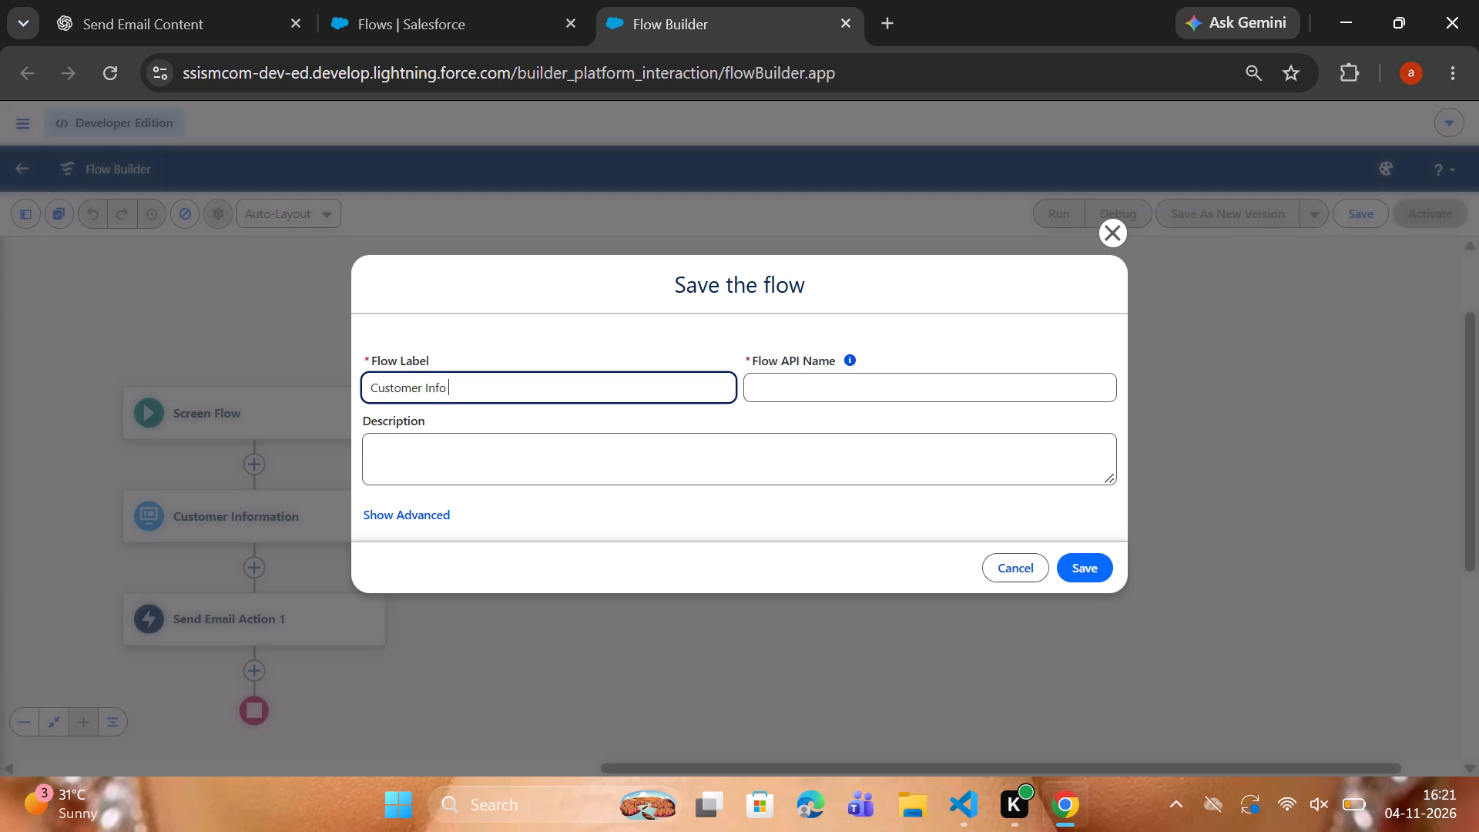
{"action": "left_click", "coordinate": [773, 370]}
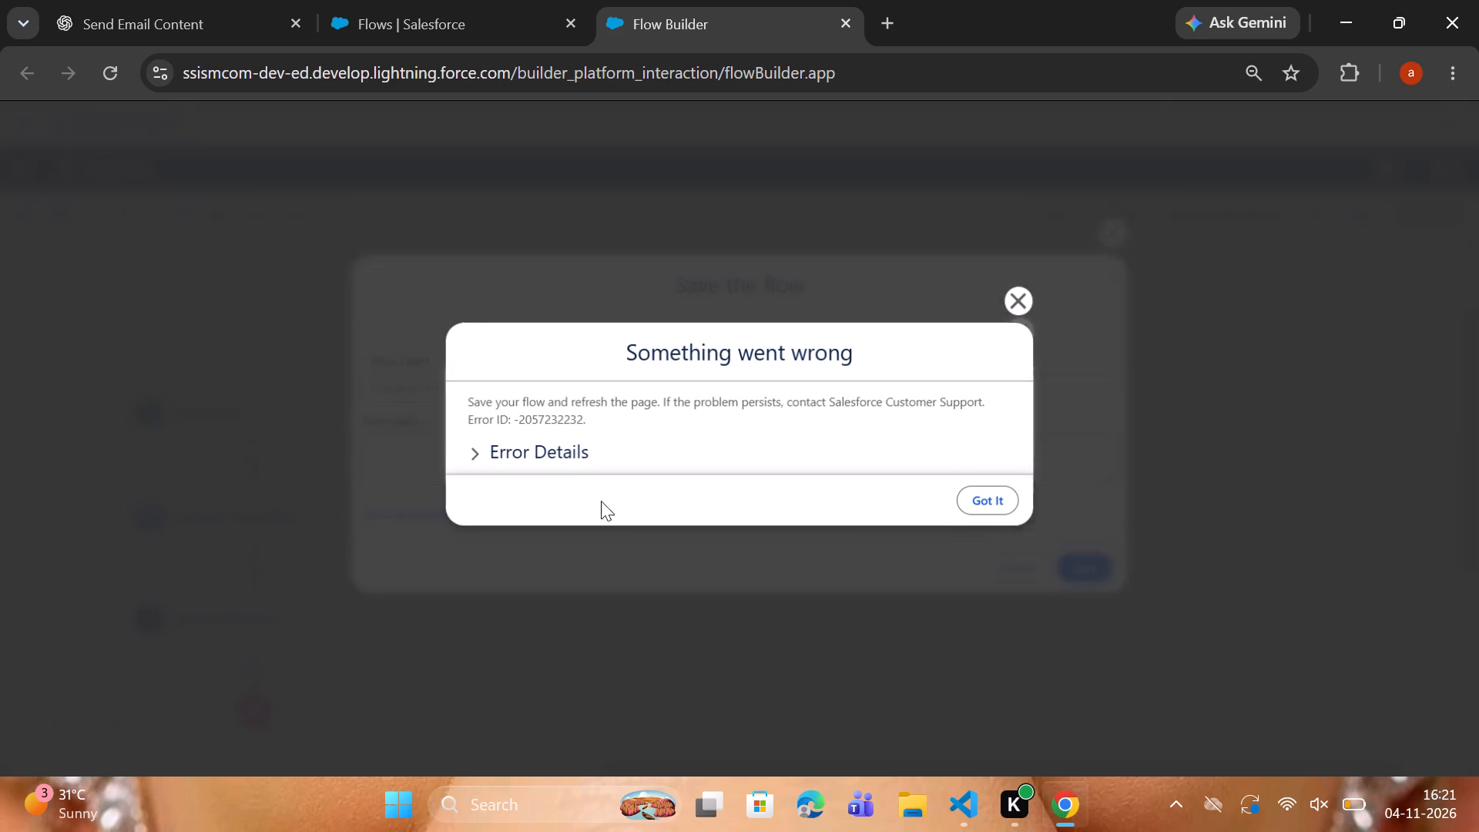
Dismiss the interrupting dialogs and try to save the Customer Info flow with its description left blank.
{"action": "left_click", "coordinate": [1029, 304]}
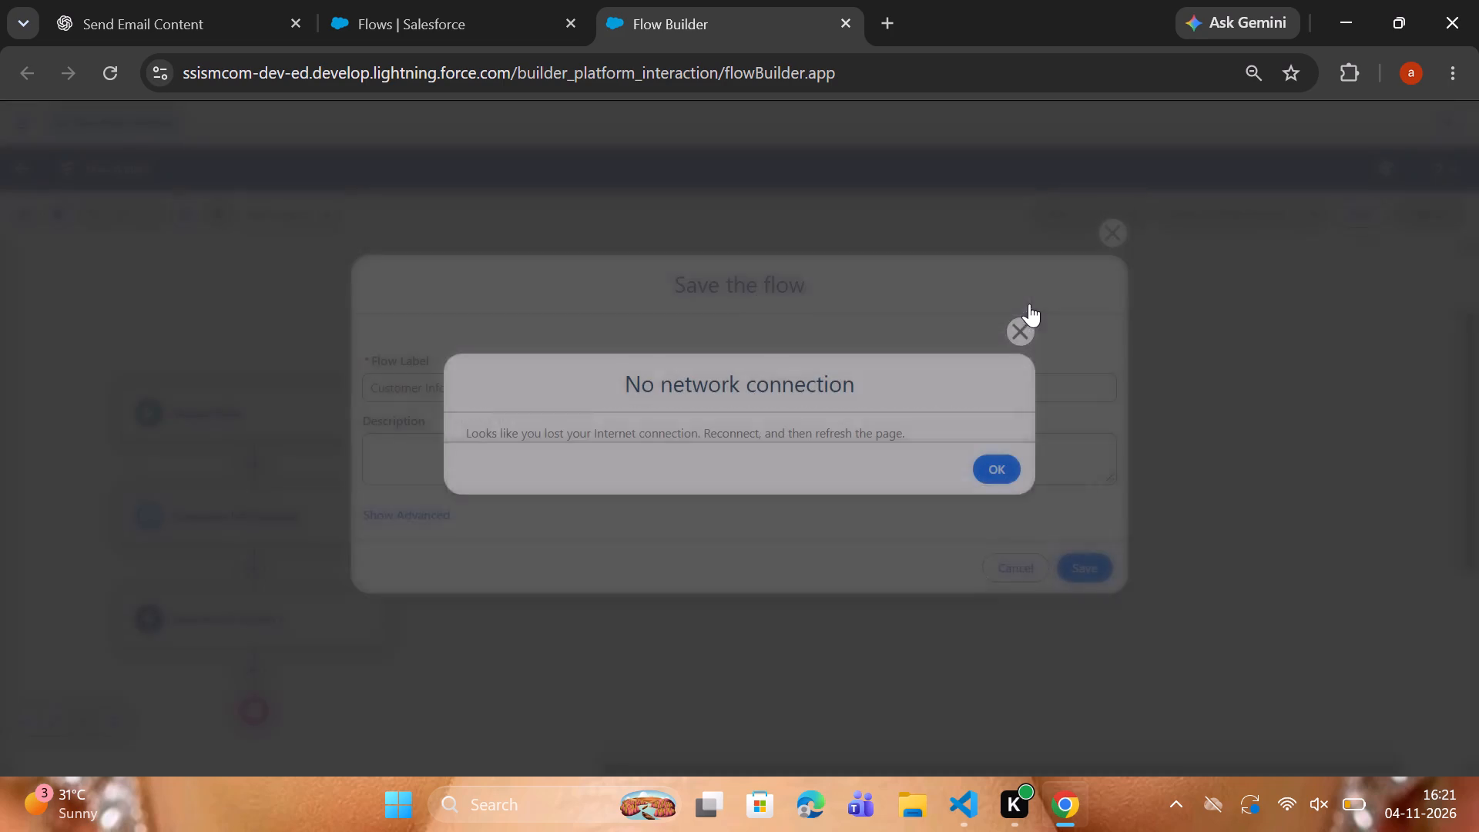
{"action": "left_click", "coordinate": [1012, 325]}
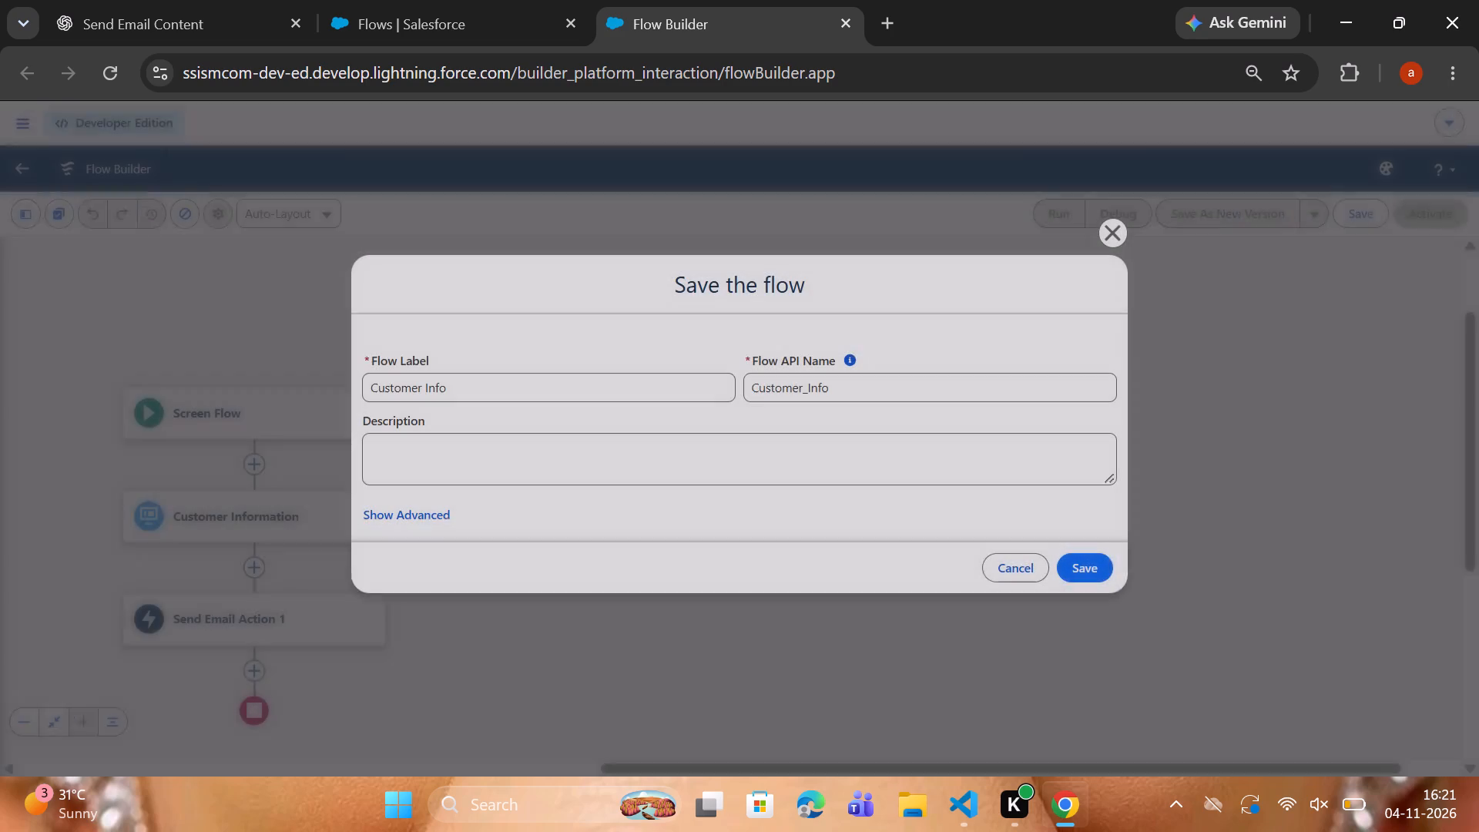
{"action": "left_click", "coordinate": [819, 451]}
{"action": "left_click", "coordinate": [1061, 556]}
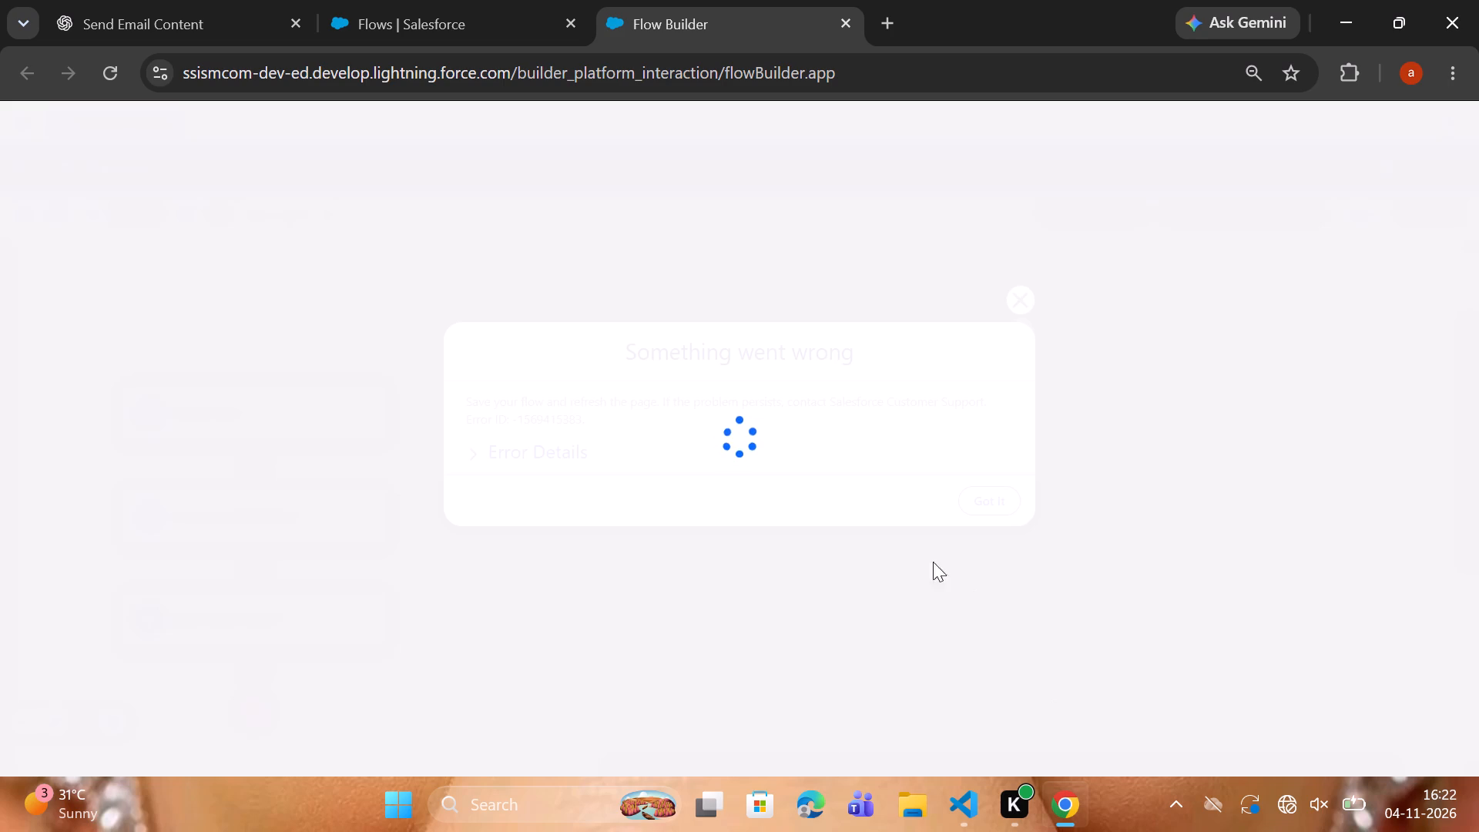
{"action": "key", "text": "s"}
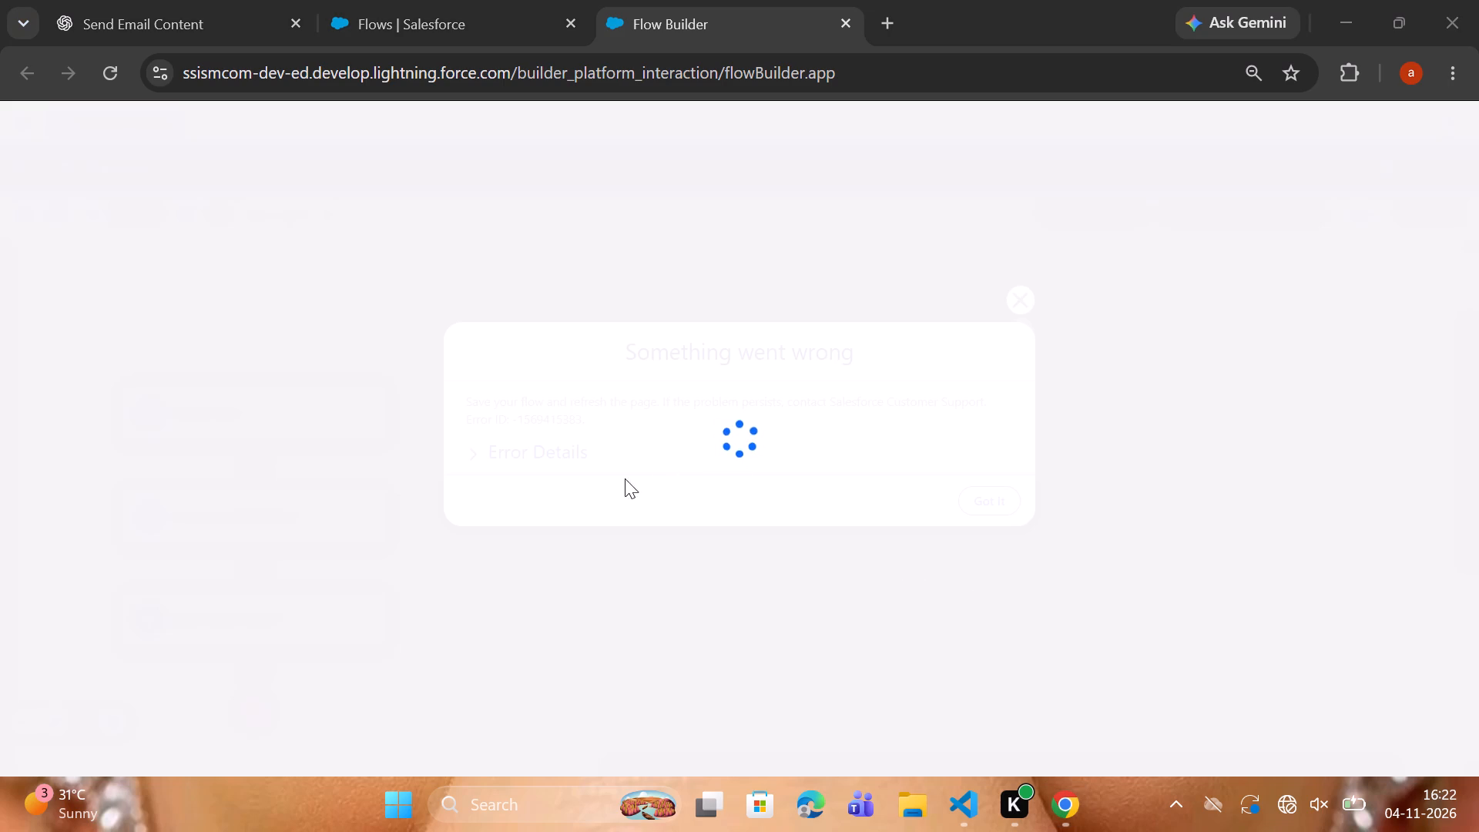
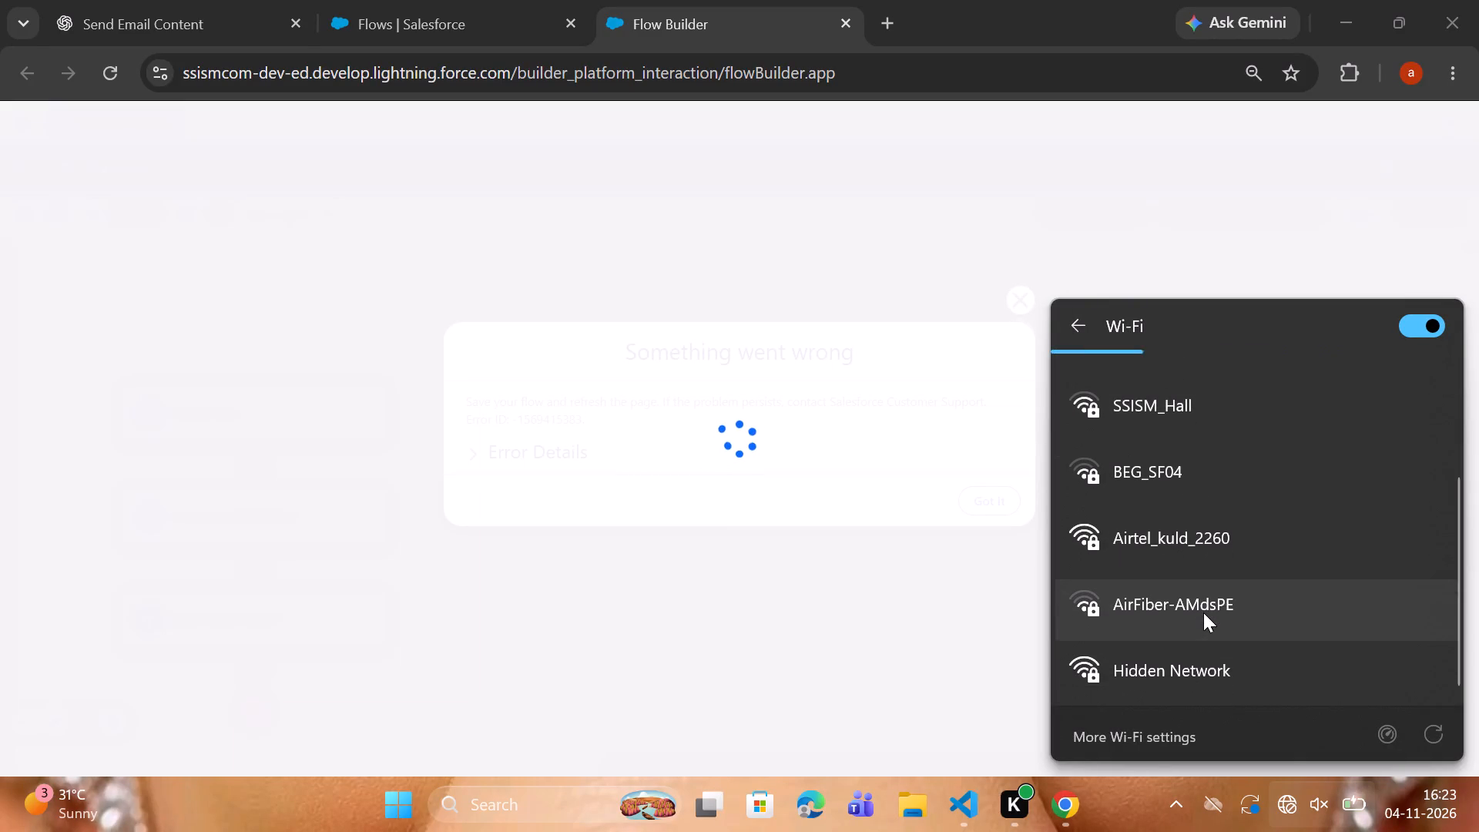
Check the connected network's status in the Wi-Fi list, then close the list and return to the flow.
{"action": "scroll", "coordinate": [1203, 612], "scroll_direction": "up", "scroll_amount": 2}
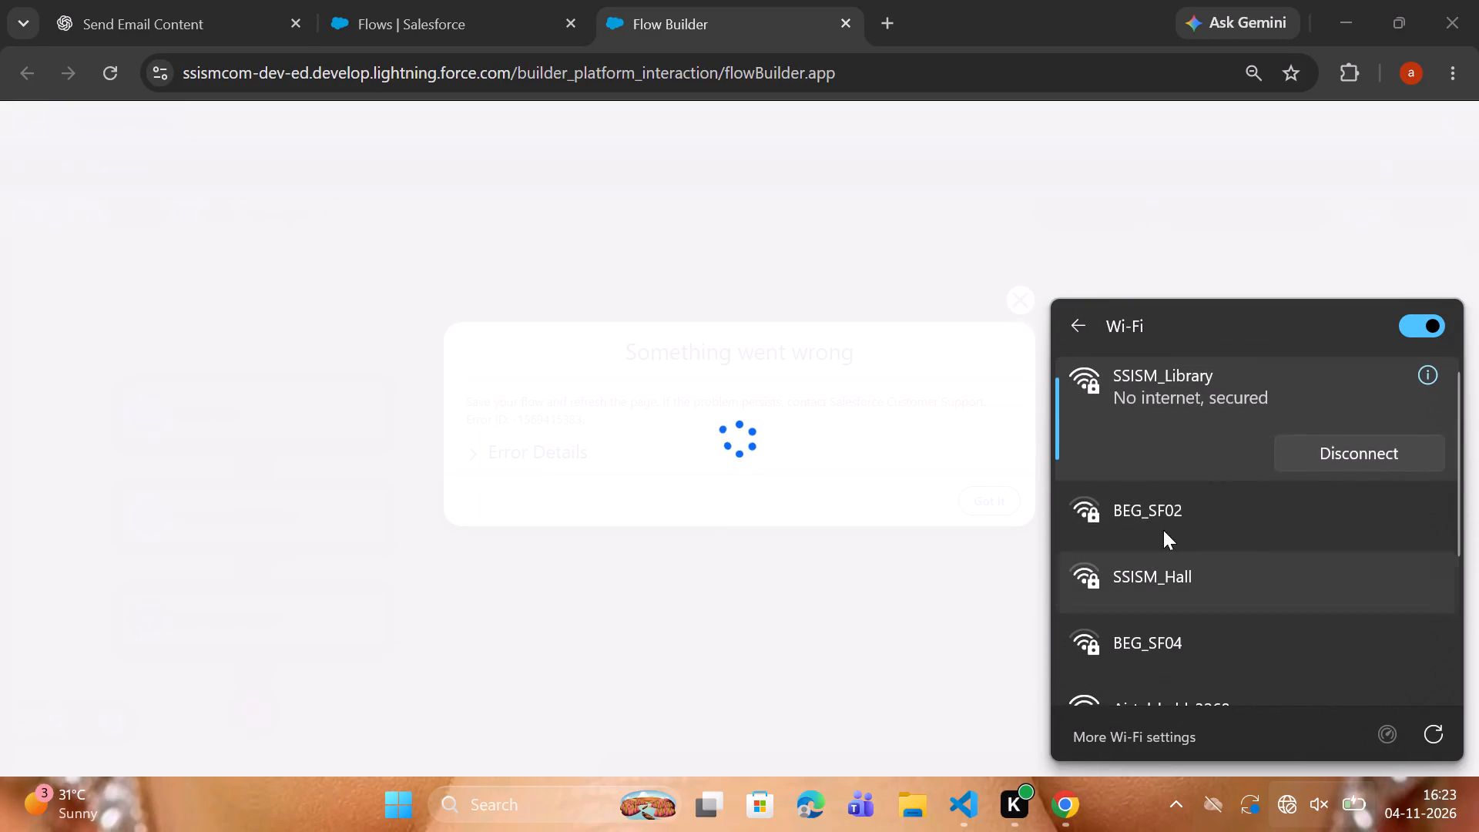
{"action": "left_click", "coordinate": [891, 616]}
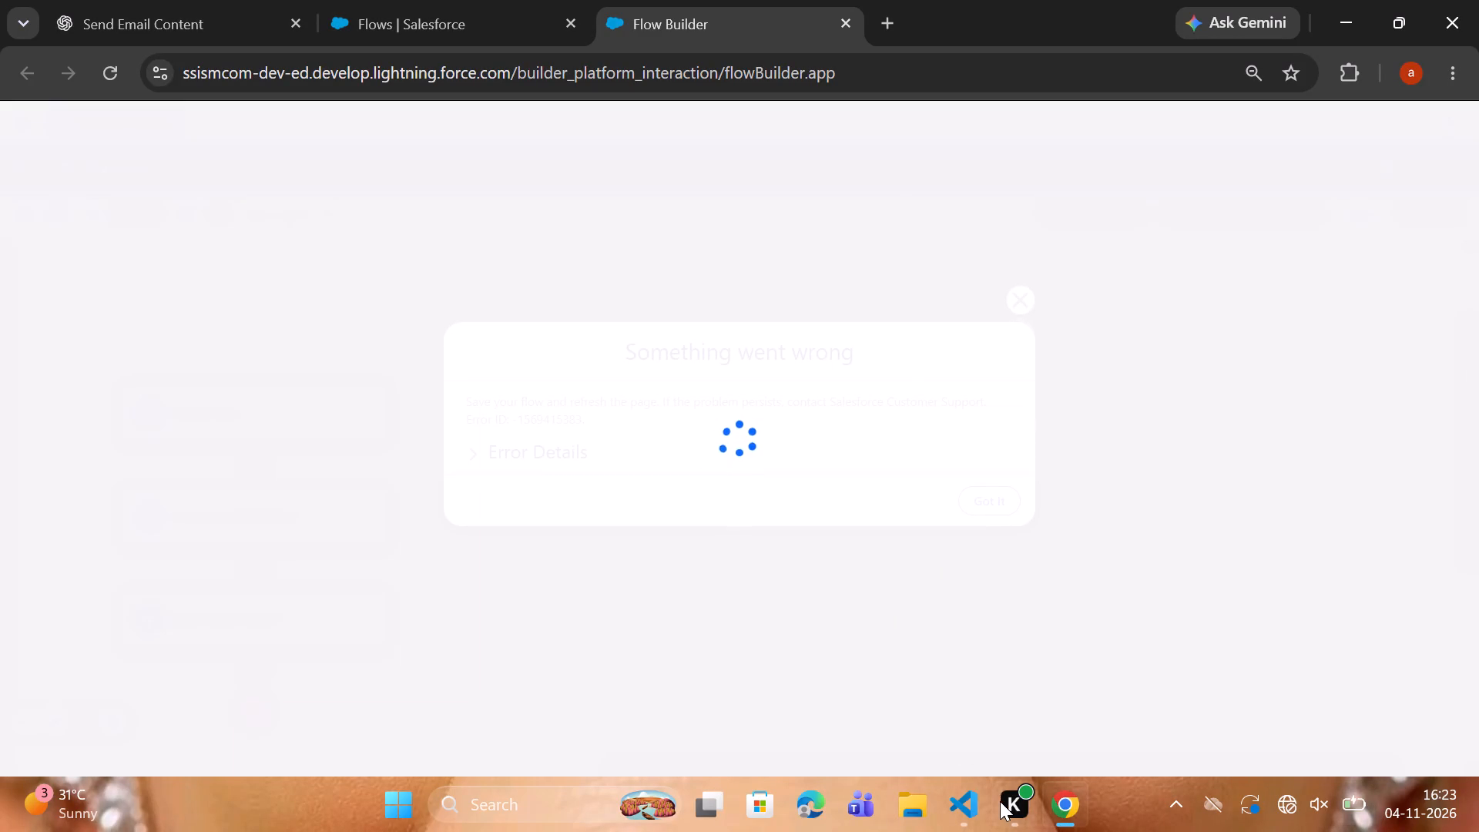
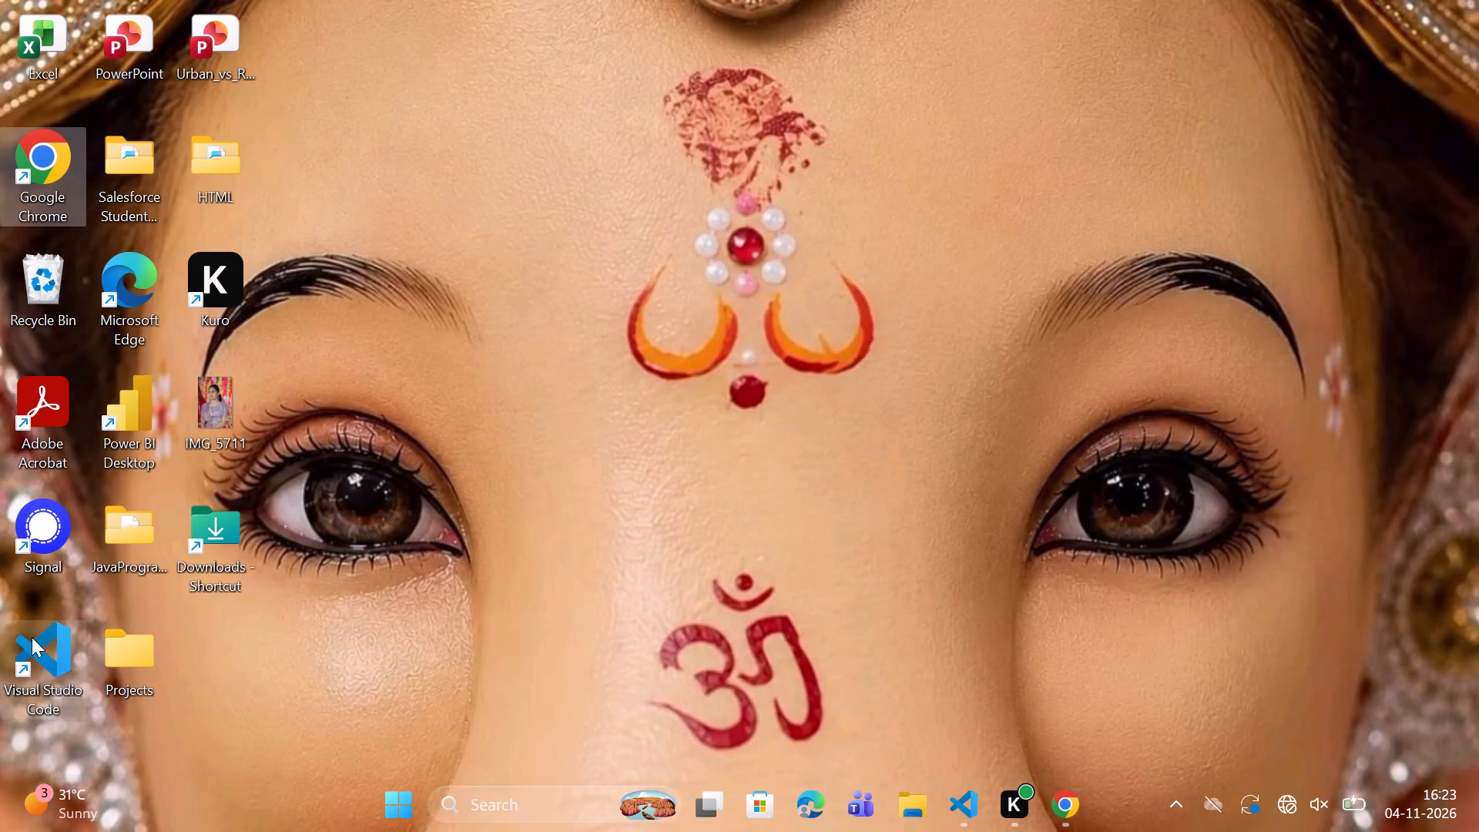
Launch Visual Studio Code, maximize its window, and start opening an existing file from the Welcome page.
{"action": "double_click", "coordinate": [42, 643]}
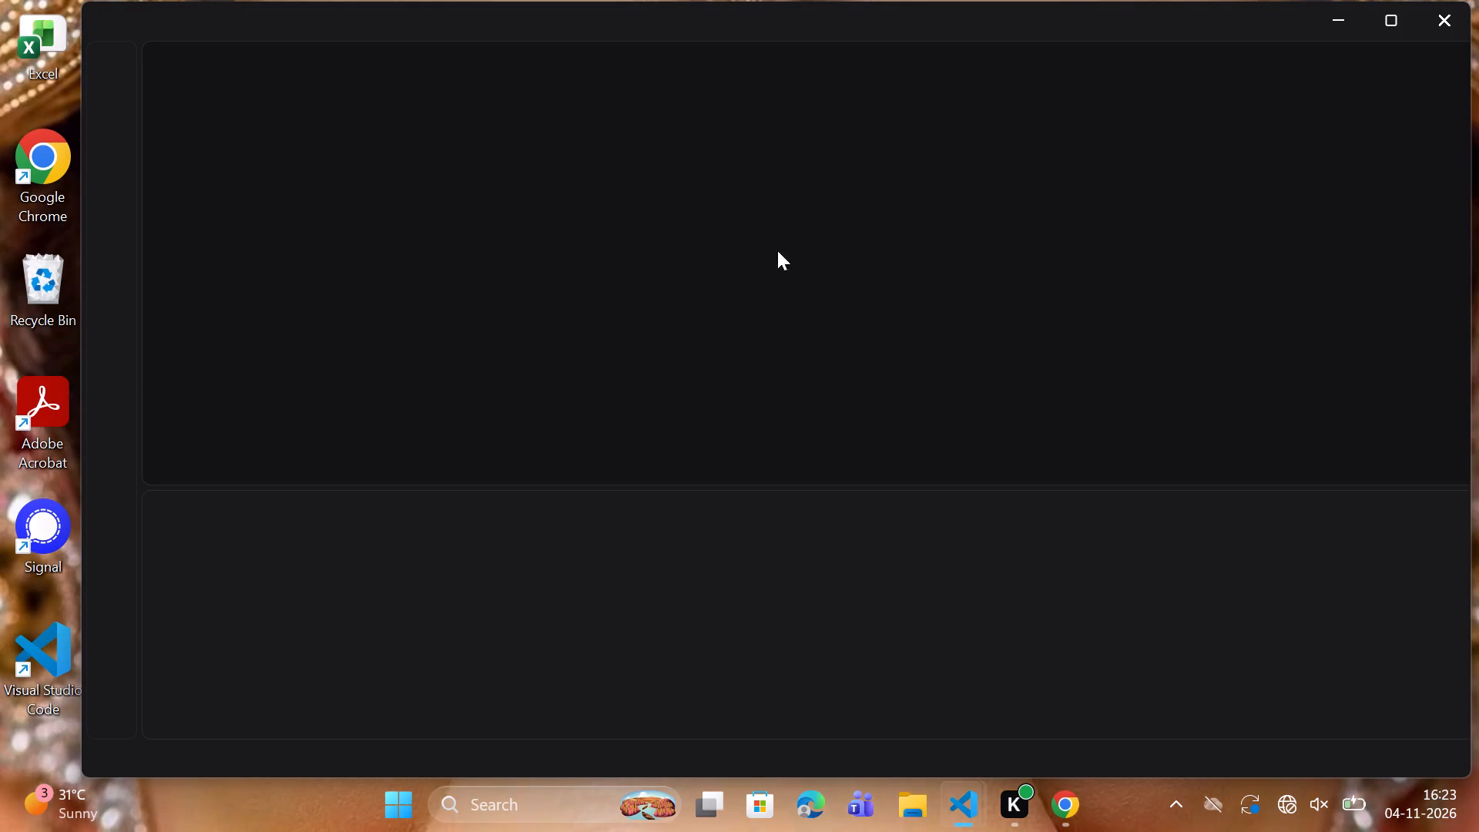
{"action": "left_click", "coordinate": [1387, 14]}
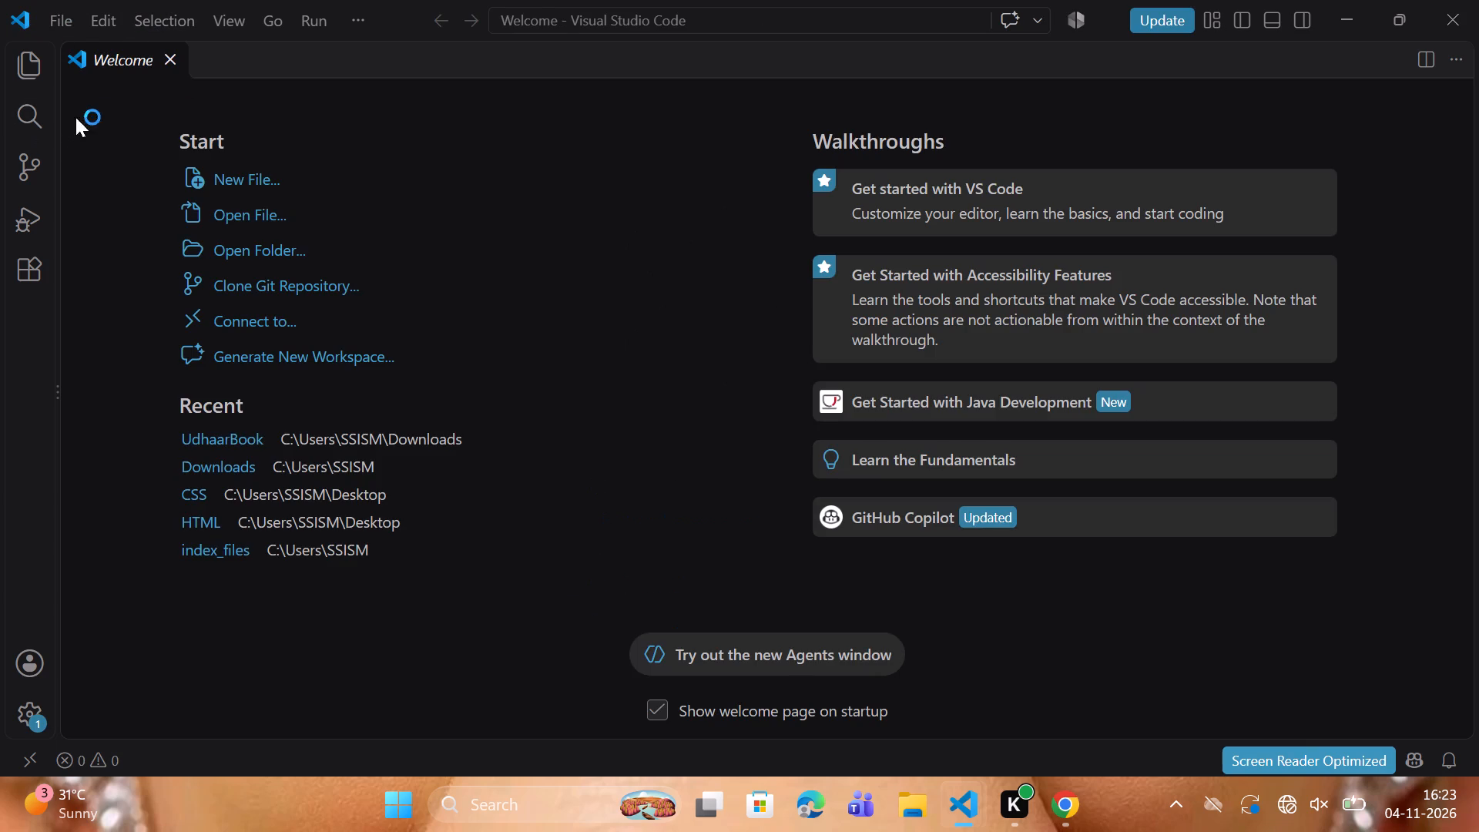
{"action": "left_click", "coordinate": [268, 210]}
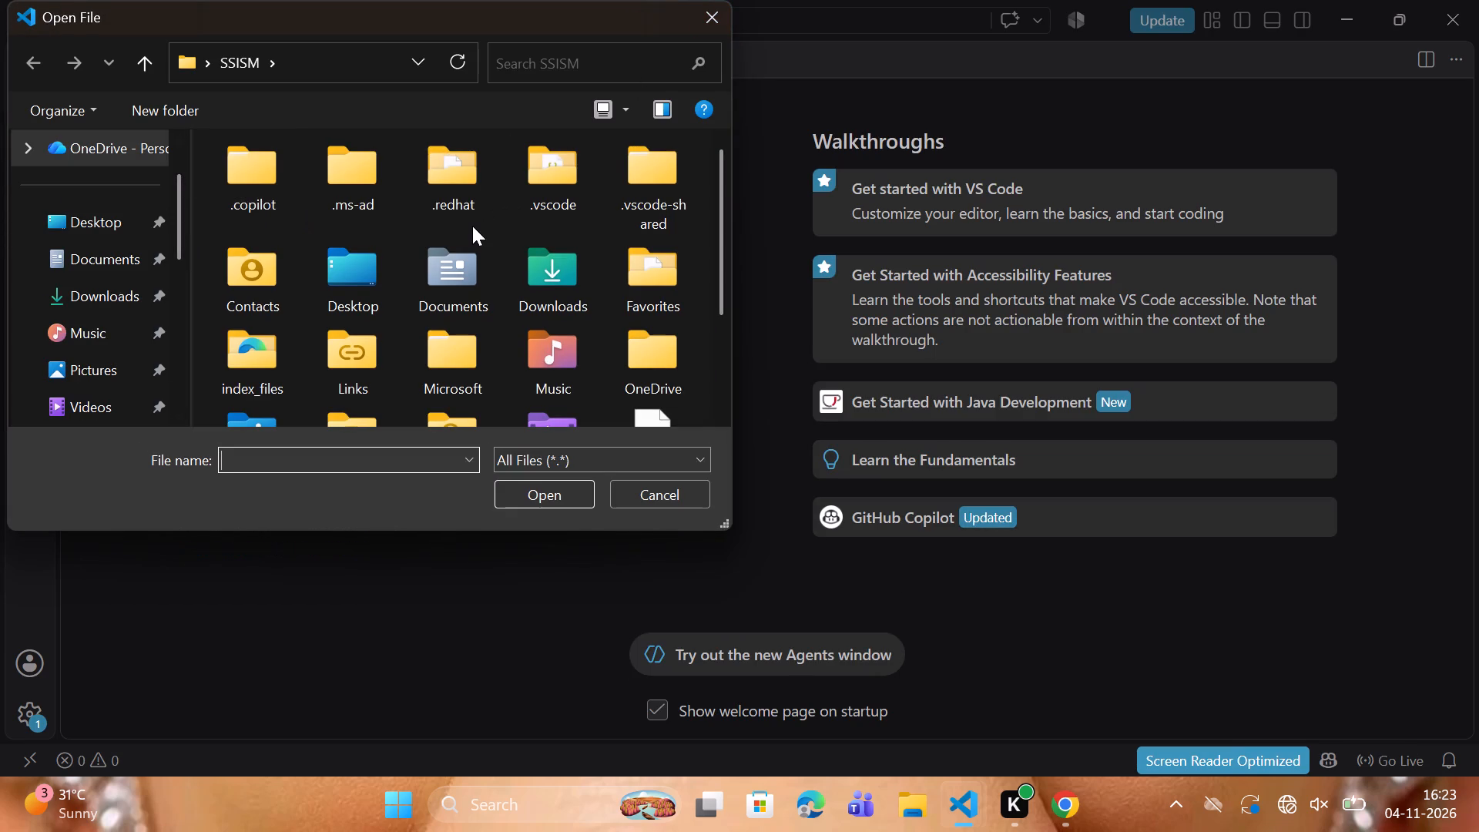
Open the DaysToYear Java file from the Downloads folder.
{"action": "scroll", "coordinate": [472, 226], "scroll_direction": "down", "scroll_amount": 5}
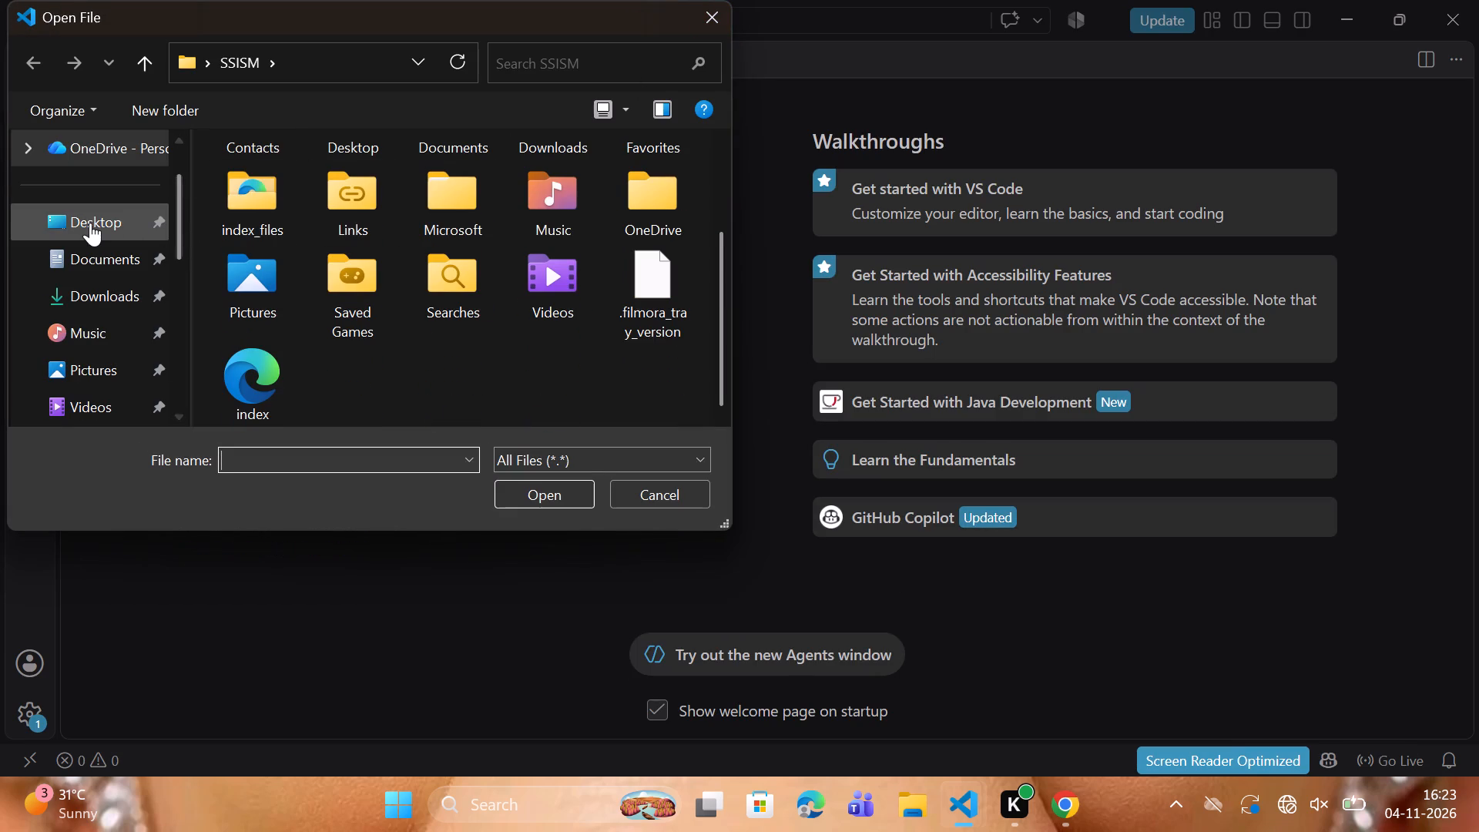
{"action": "scroll", "coordinate": [90, 223], "scroll_direction": "up", "scroll_amount": 2}
{"action": "left_click", "coordinate": [99, 374]}
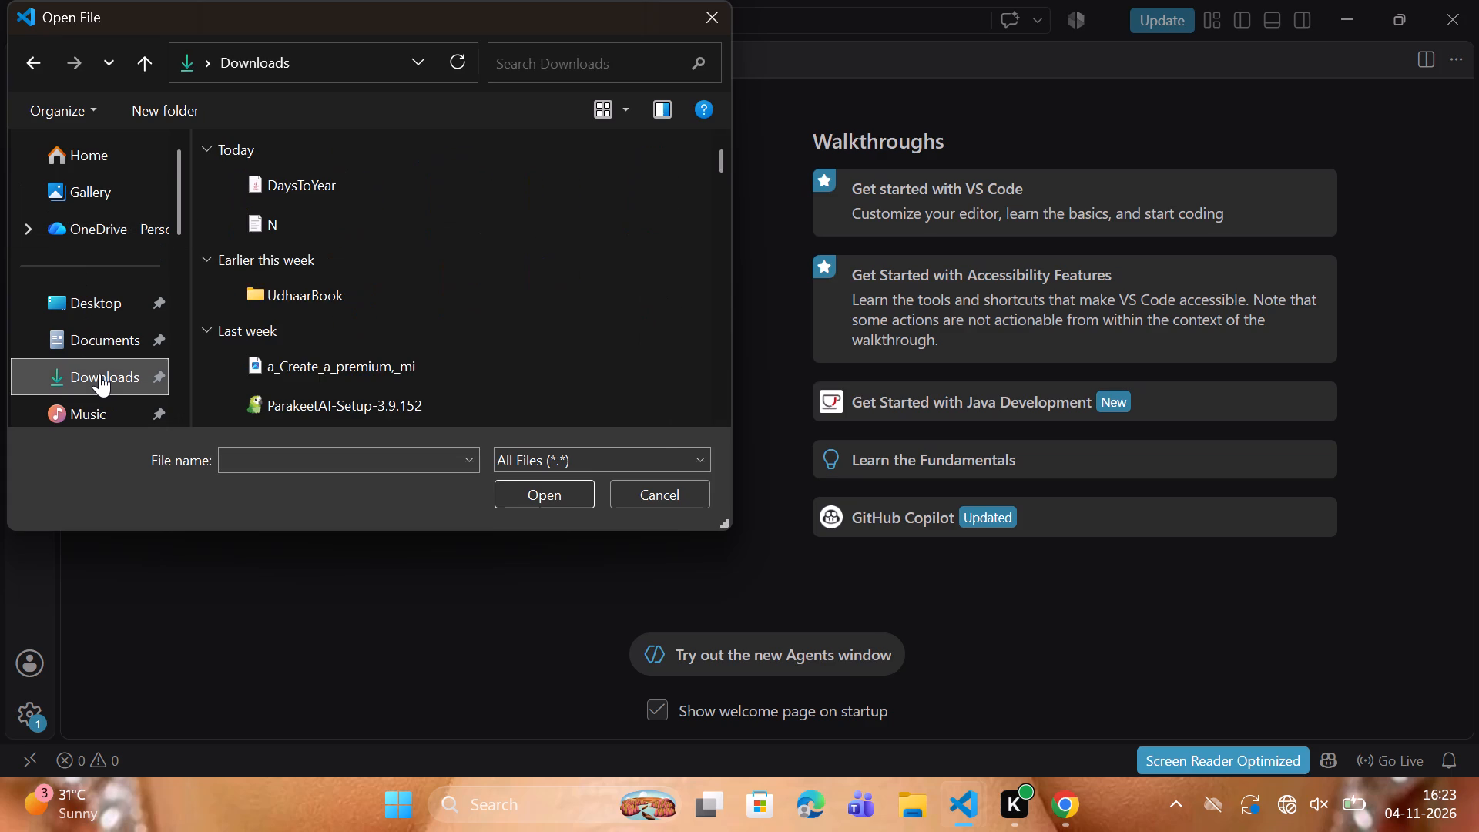
{"action": "double_click", "coordinate": [292, 175]}
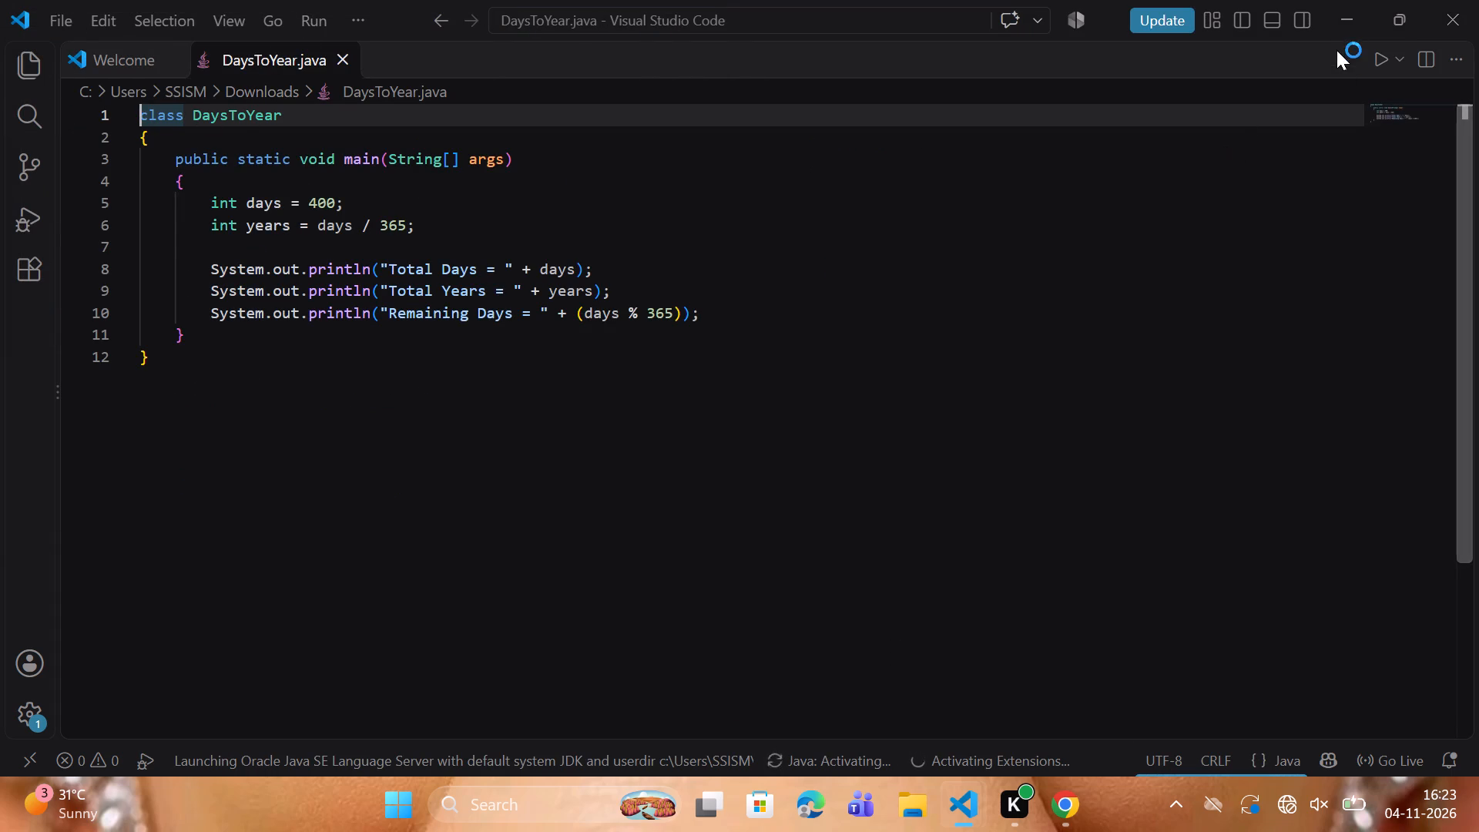
Try to run the DaysToYear Java program and dismiss the JDK notification.
{"action": "left_click", "coordinate": [1383, 55]}
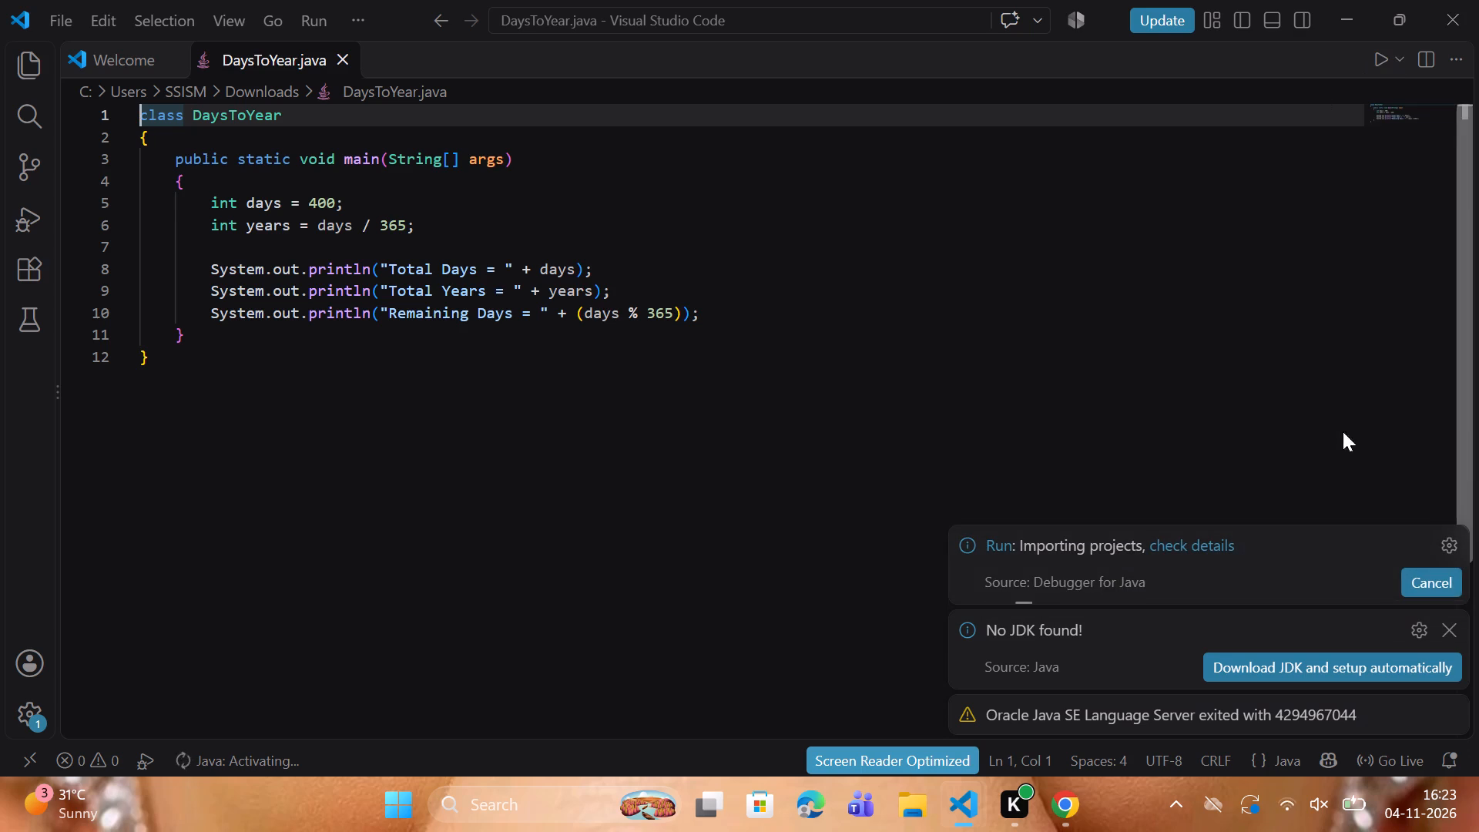
{"action": "left_click", "coordinate": [1450, 627]}
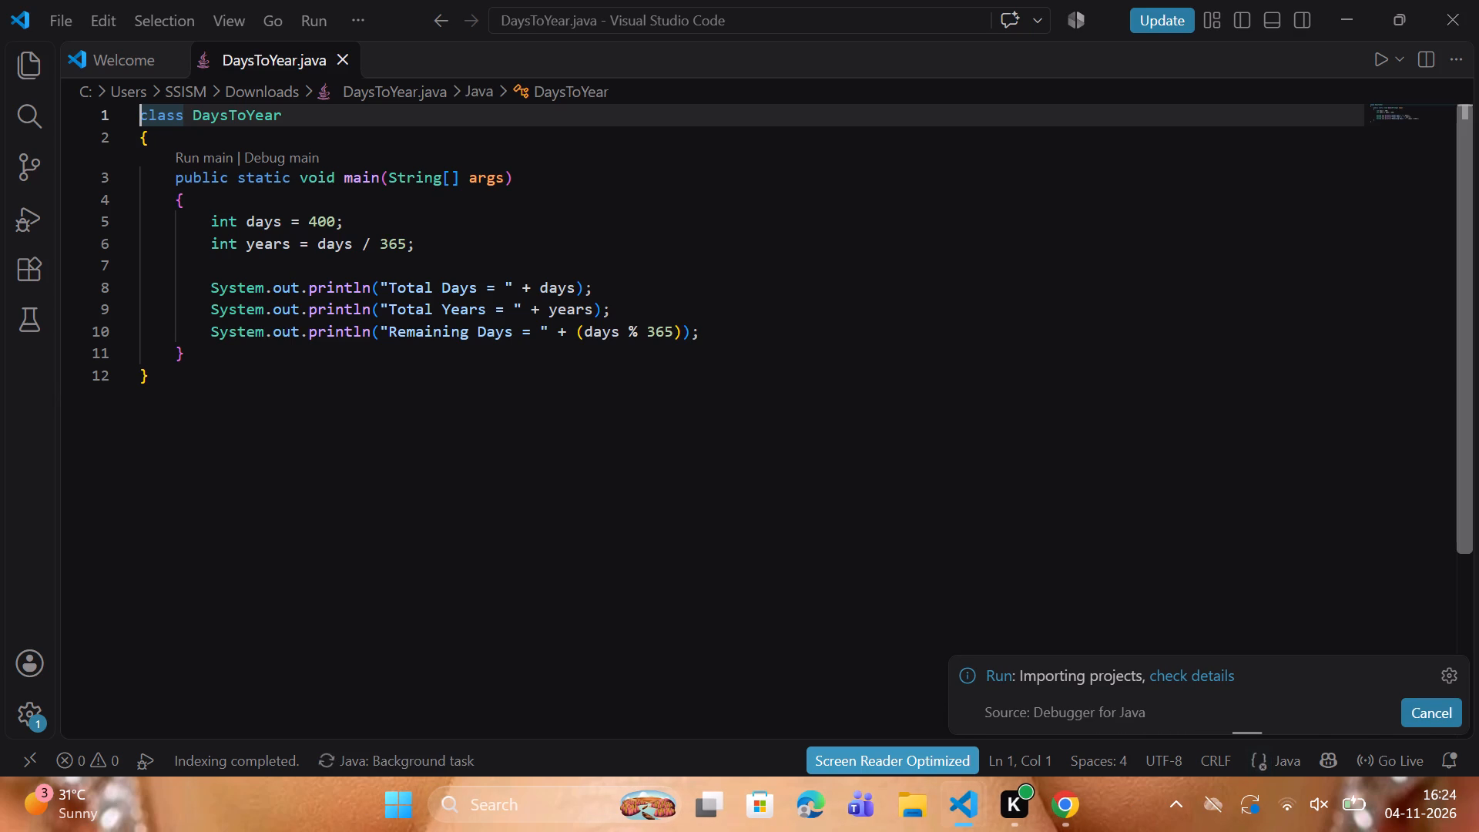
Switch back to the Salesforce Flow Builder in Chrome.
{"action": "left_click", "coordinate": [1059, 824]}
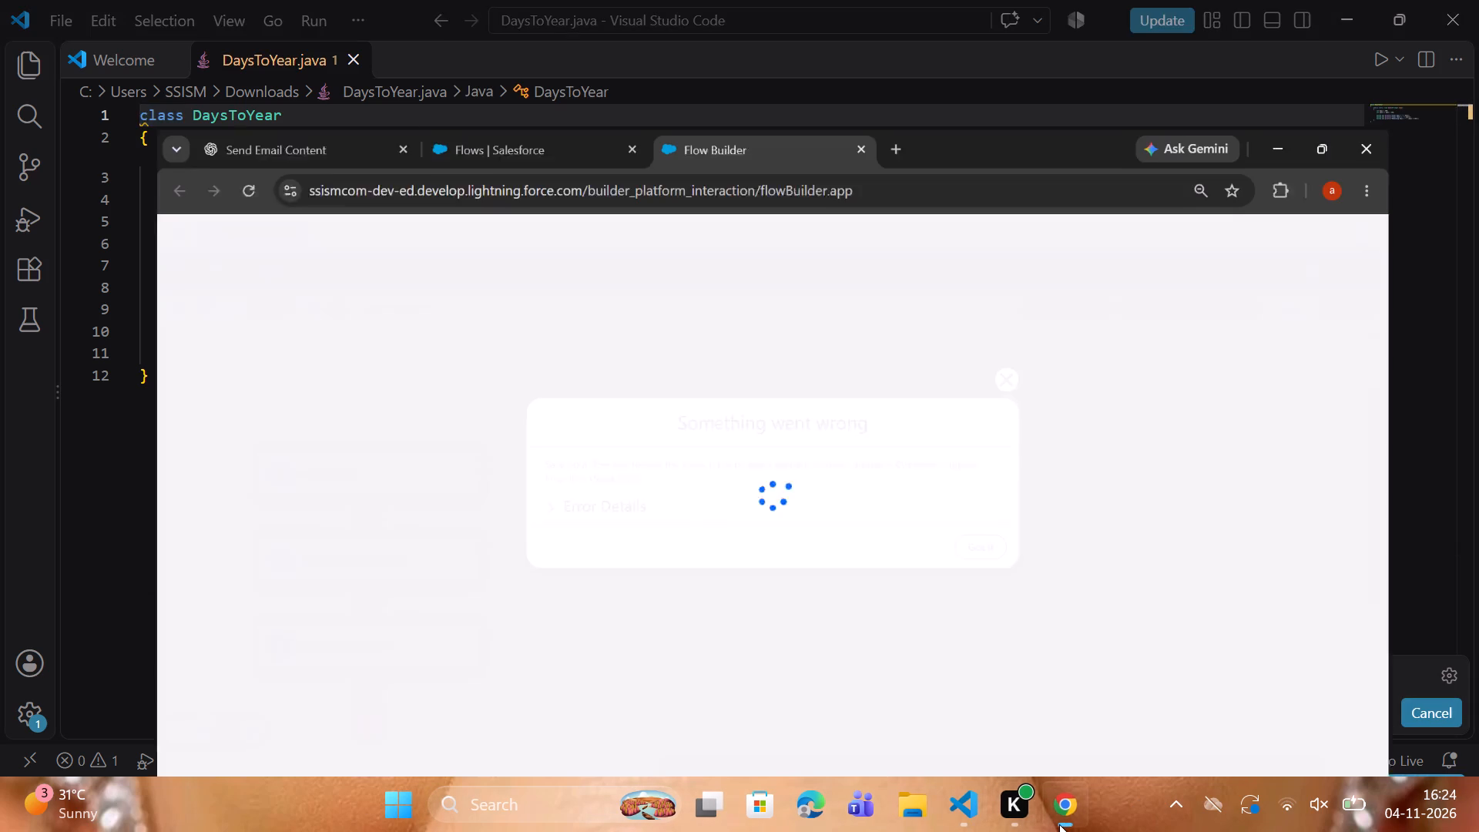
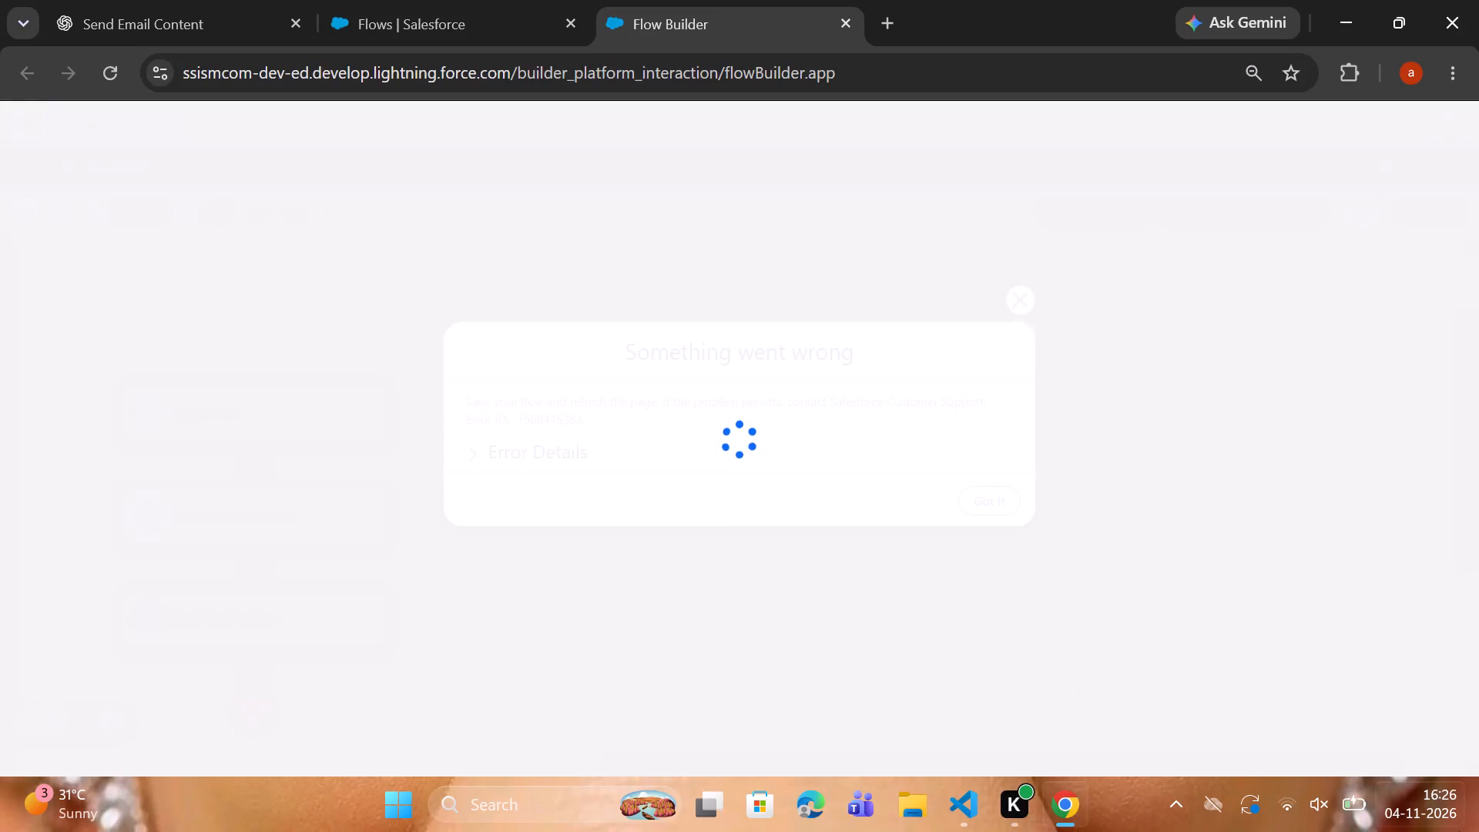
Switch the Wi-Fi connection to the SSISM_Library network and return to the Flow Builder.
{"action": "left_click", "coordinate": [1287, 801]}
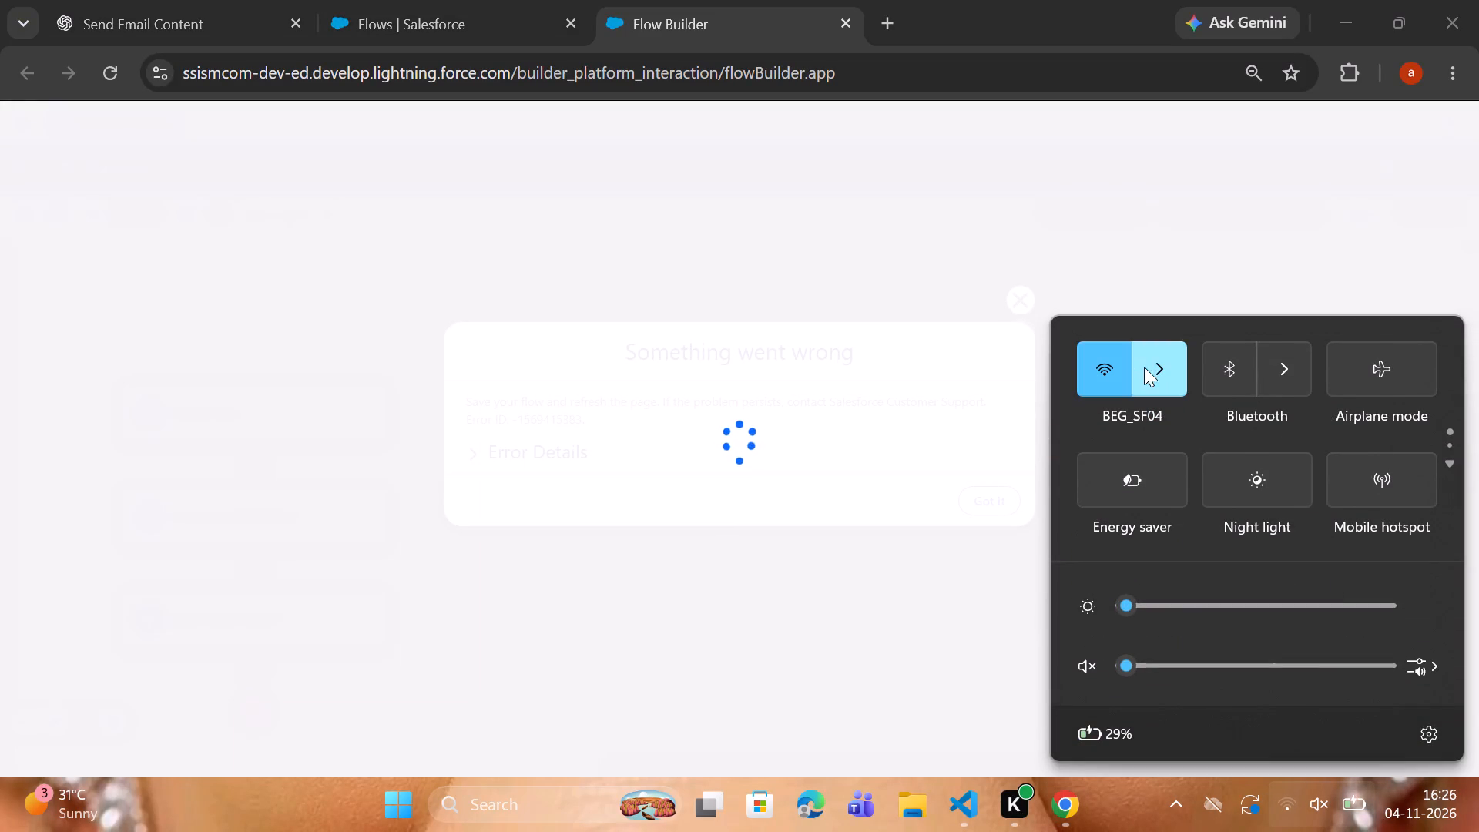
{"action": "left_click", "coordinate": [1151, 367]}
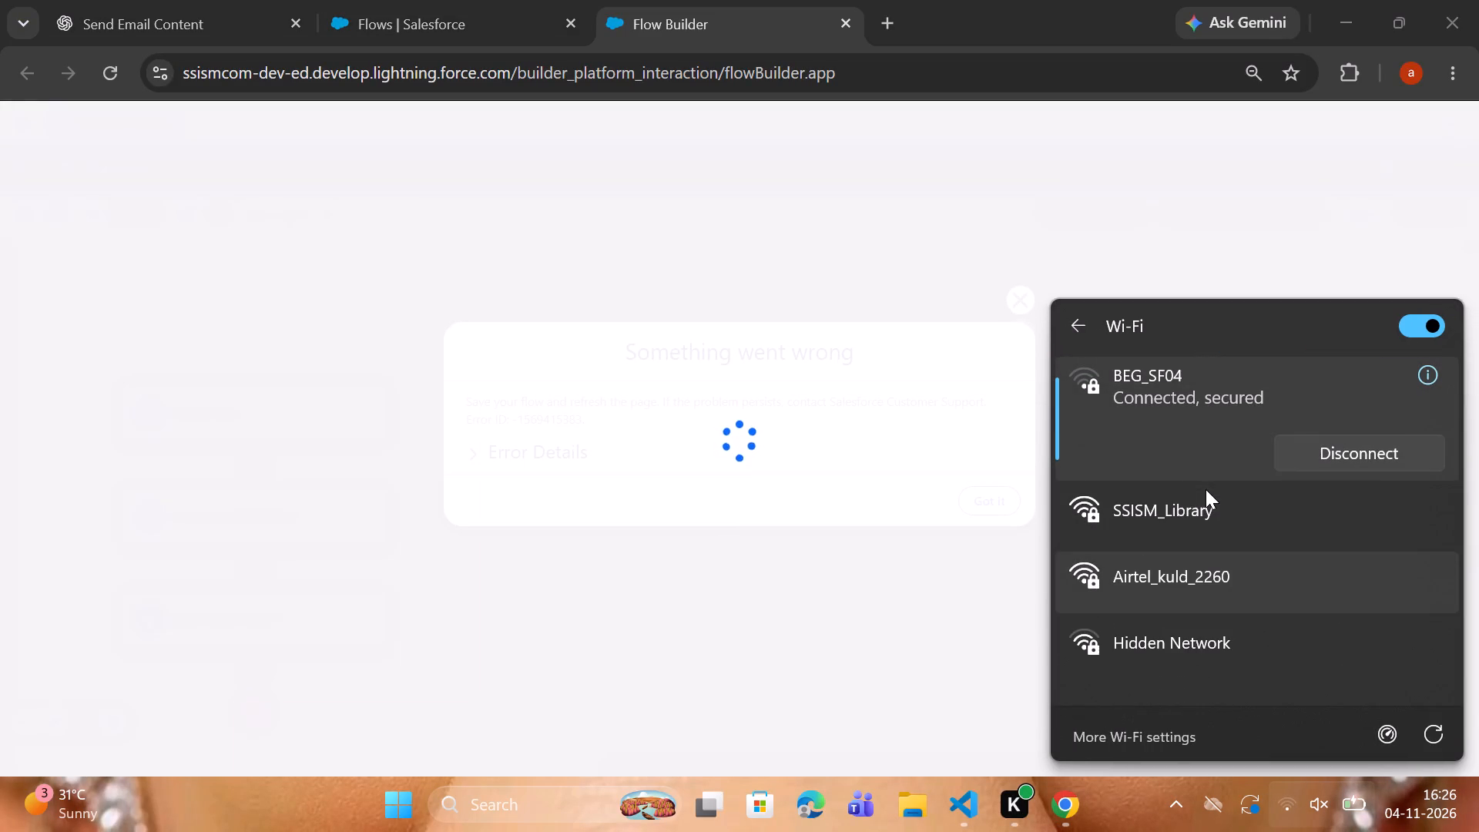
{"action": "left_click", "coordinate": [1206, 489]}
{"action": "left_click", "coordinate": [1306, 562]}
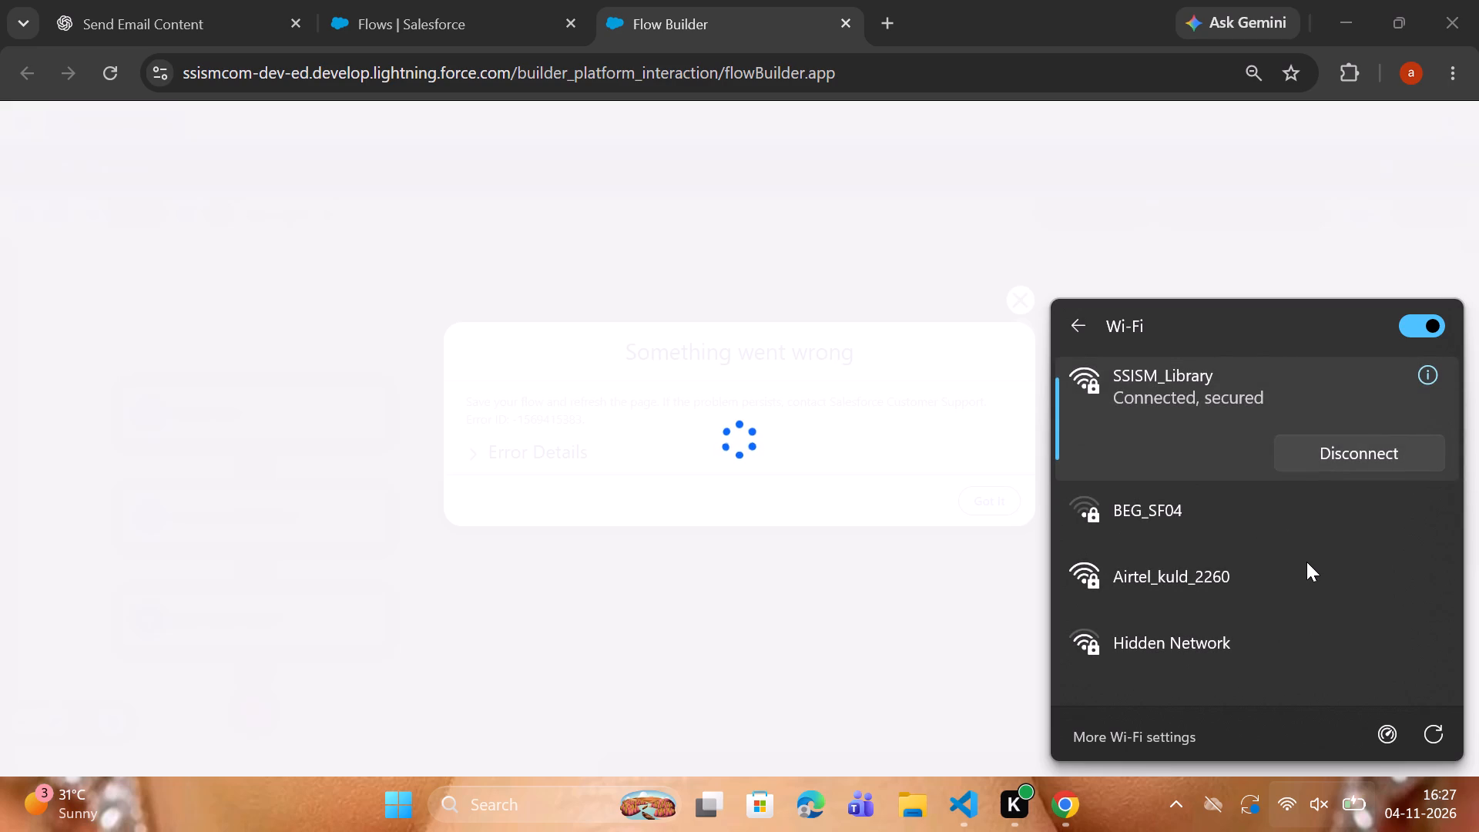
{"action": "left_click", "coordinate": [666, 323]}
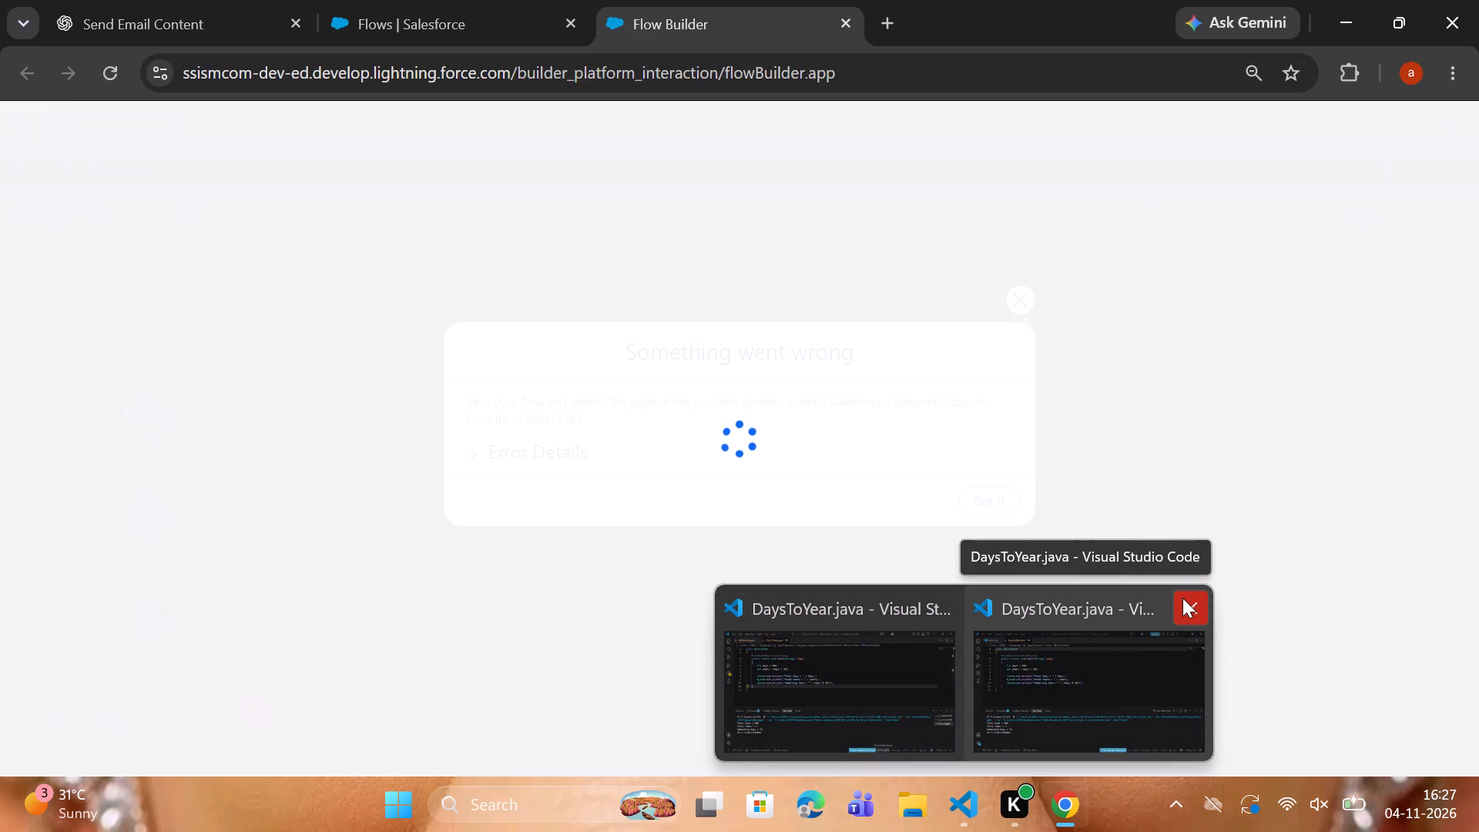
Close the second of the two Visual Studio Code windows showing DaysToYear.java.
{"action": "left_click", "coordinate": [1182, 598]}
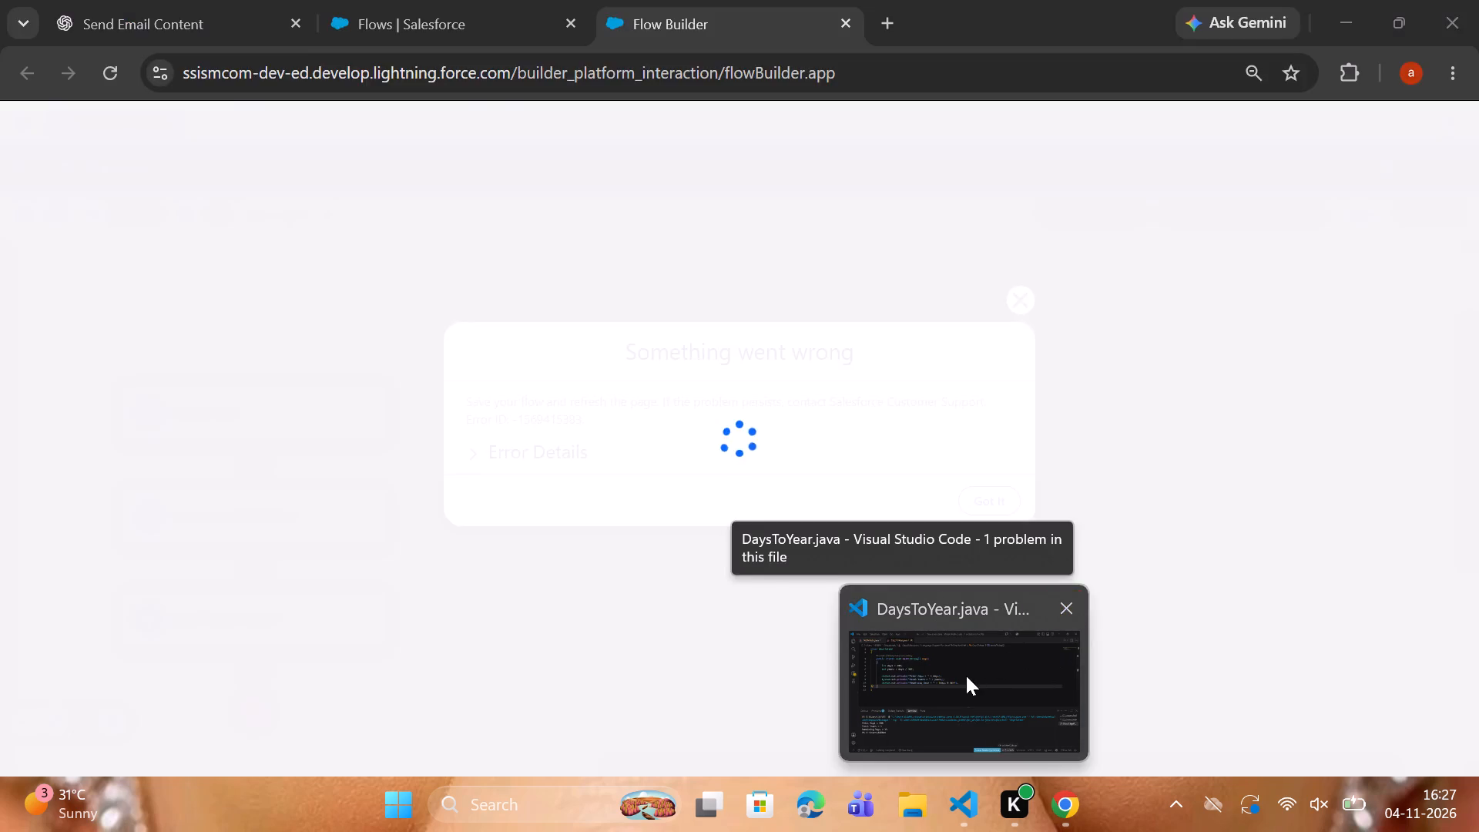
Switch to Visual Studio Code and check the open Arithmetic.java file, ending on DaysToYear.java.
{"action": "left_click", "coordinate": [914, 673]}
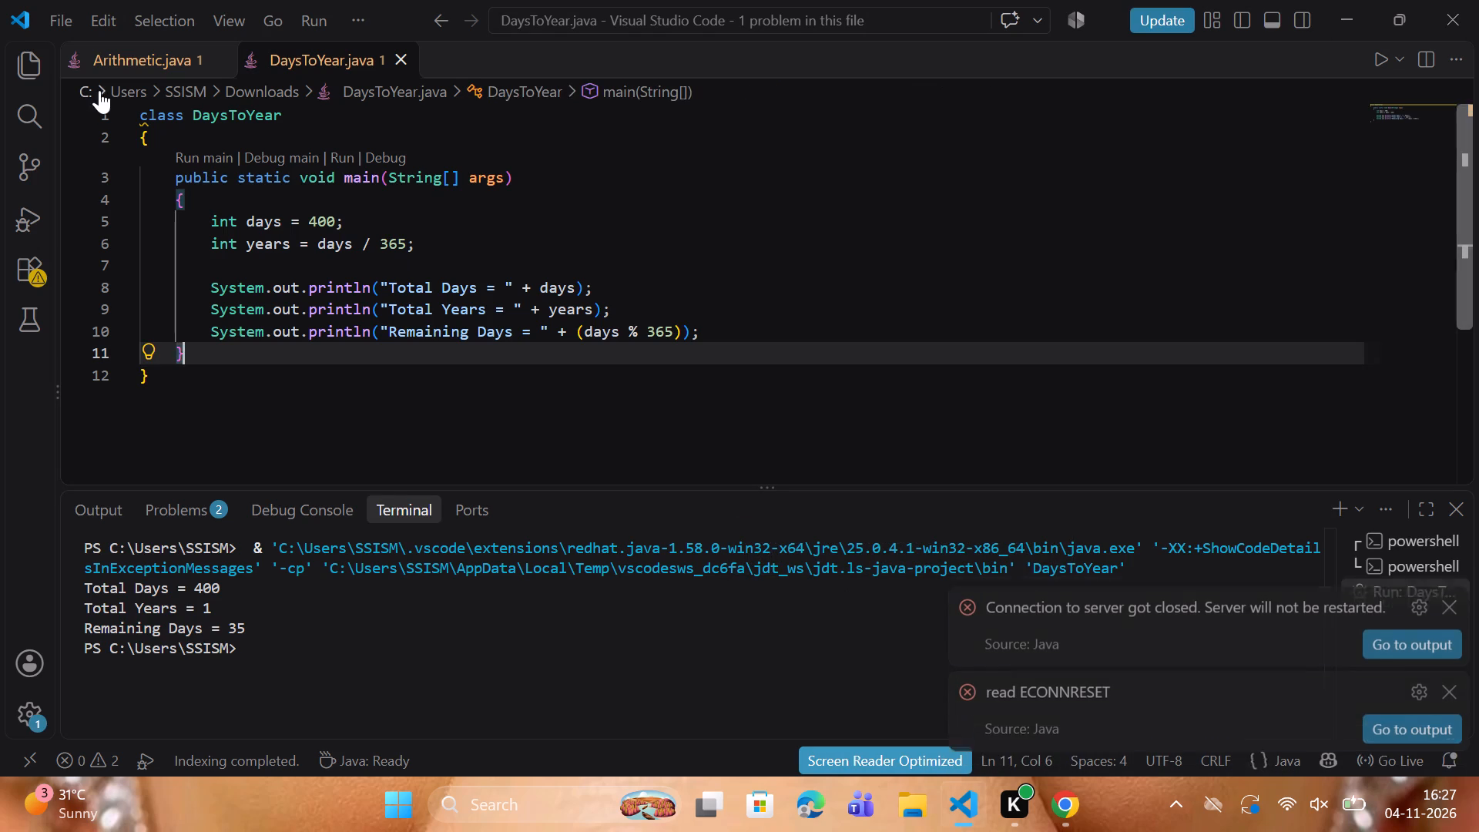
{"action": "left_click", "coordinate": [187, 55]}
{"action": "left_click", "coordinate": [310, 48]}
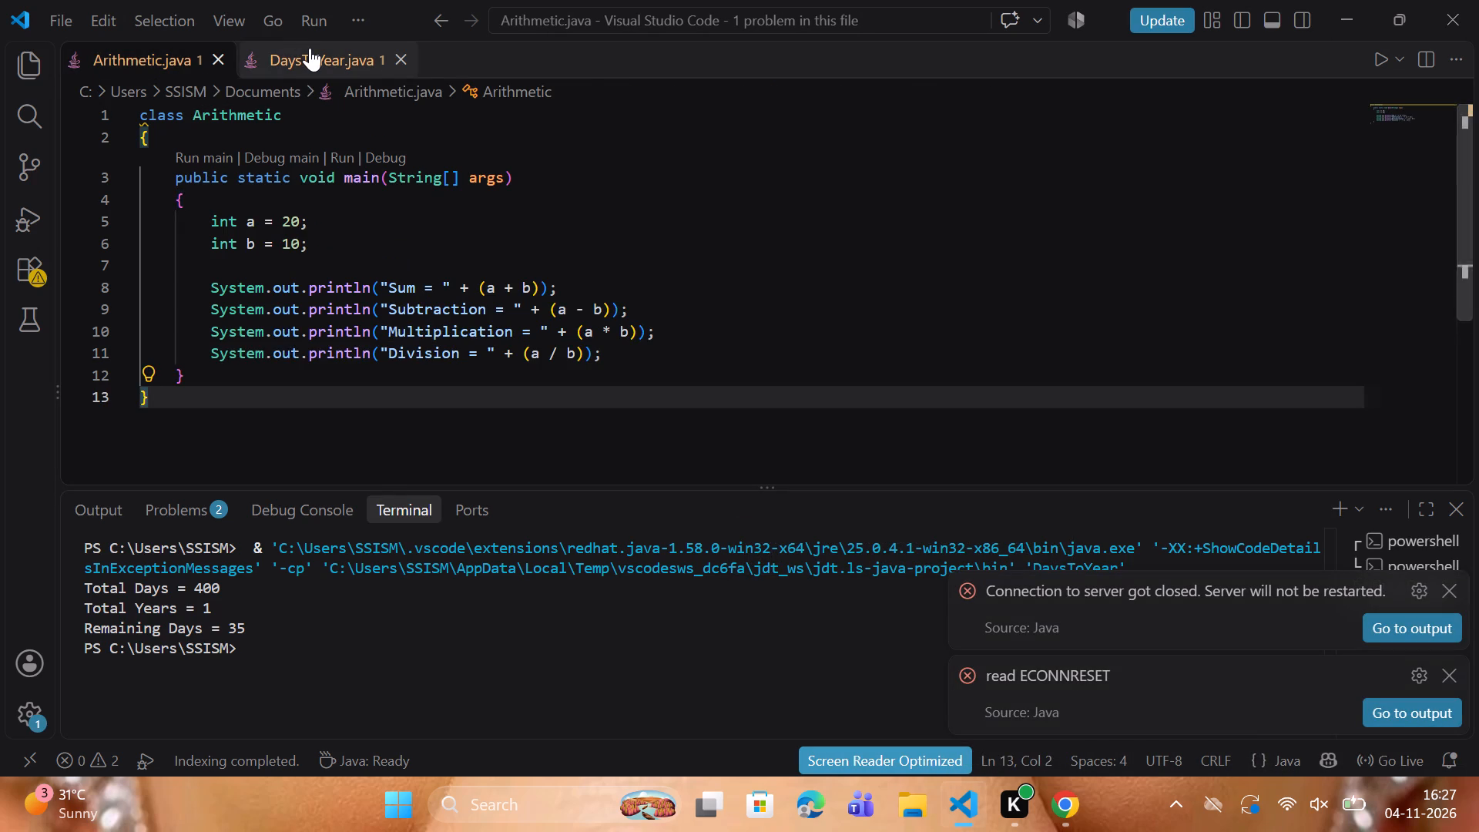
Dismiss the two Java error notifications about the closed server connection and read ECONNRESET.
{"action": "left_click", "coordinate": [1450, 586]}
{"action": "left_click", "coordinate": [1450, 680]}
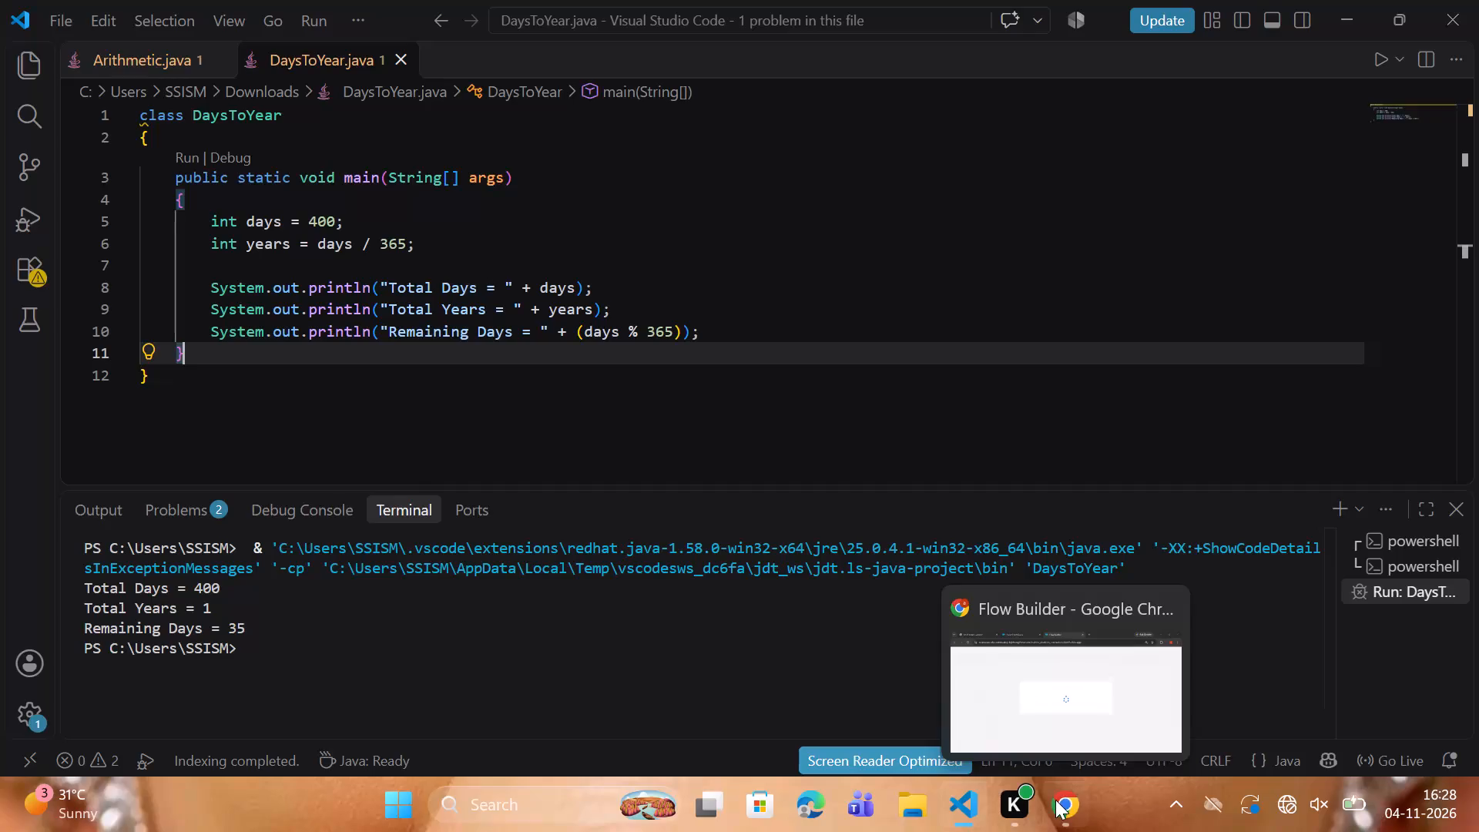
Switch back to the Salesforce Flow Builder in Chrome to check the page.
{"action": "left_click", "coordinate": [1051, 807]}
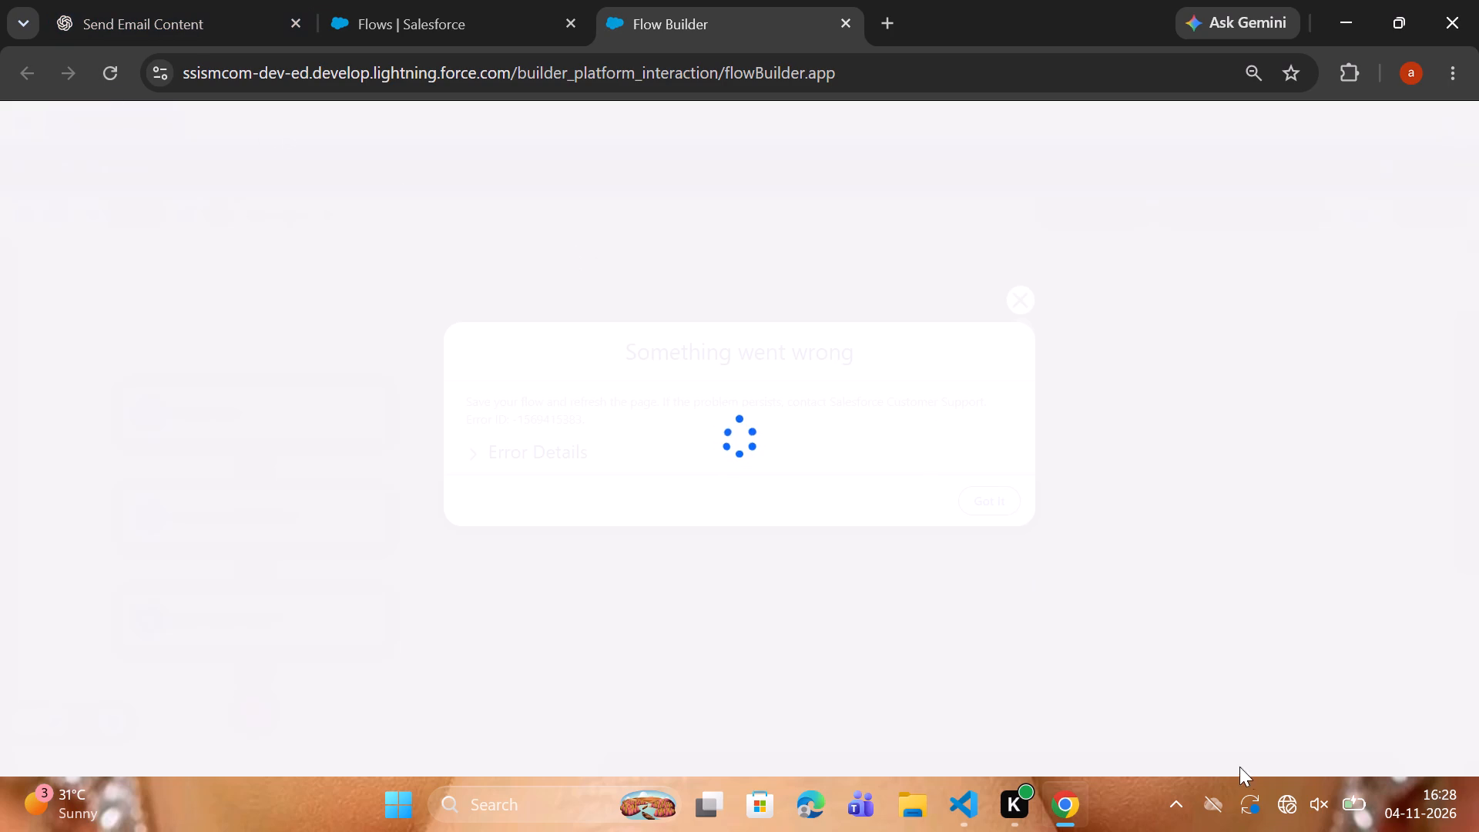
Open the list of available Wi-Fi networks to check the internet connection.
{"action": "left_click", "coordinate": [1286, 798]}
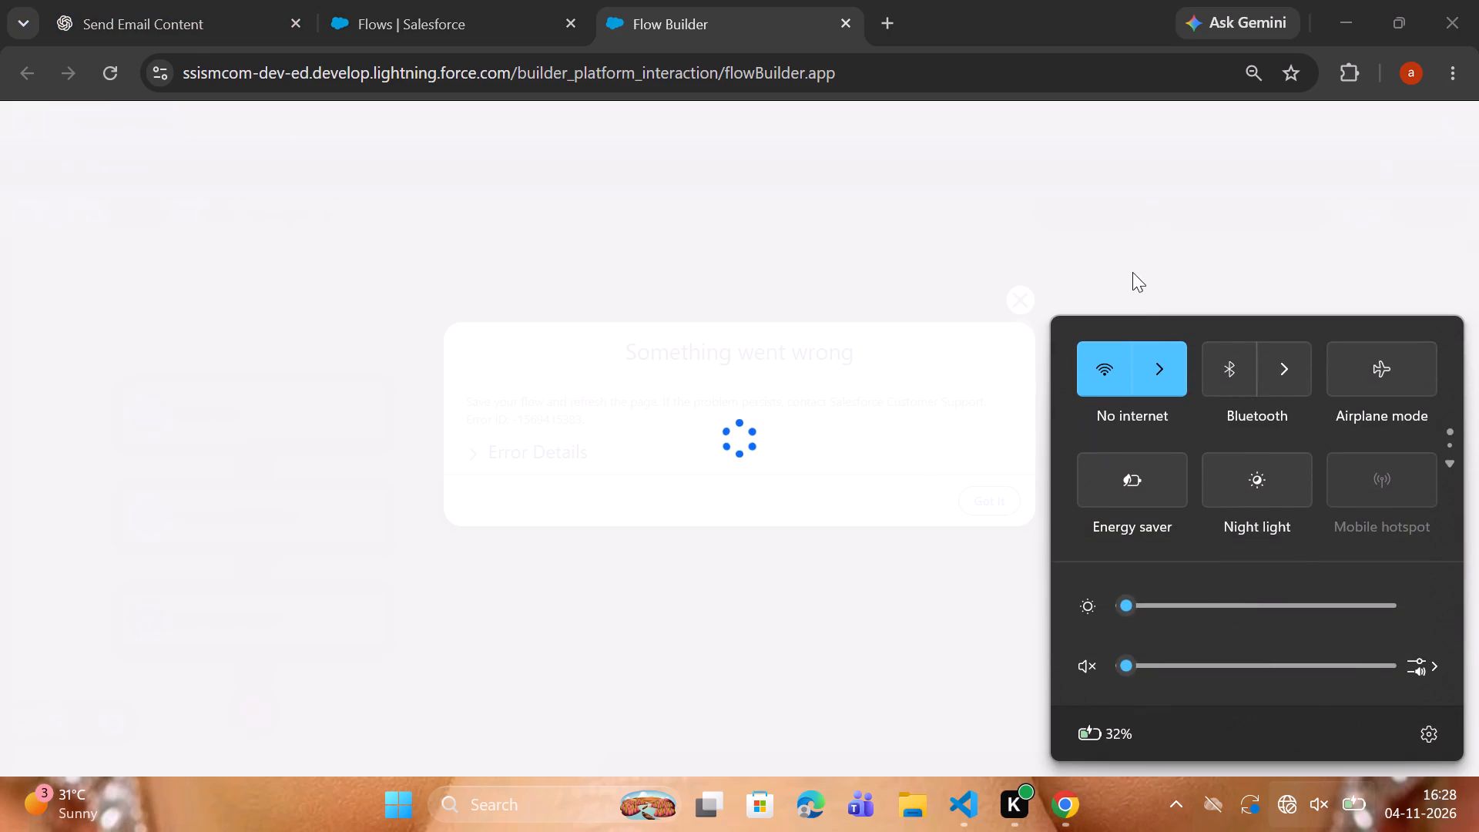
{"action": "left_click", "coordinate": [1175, 361]}
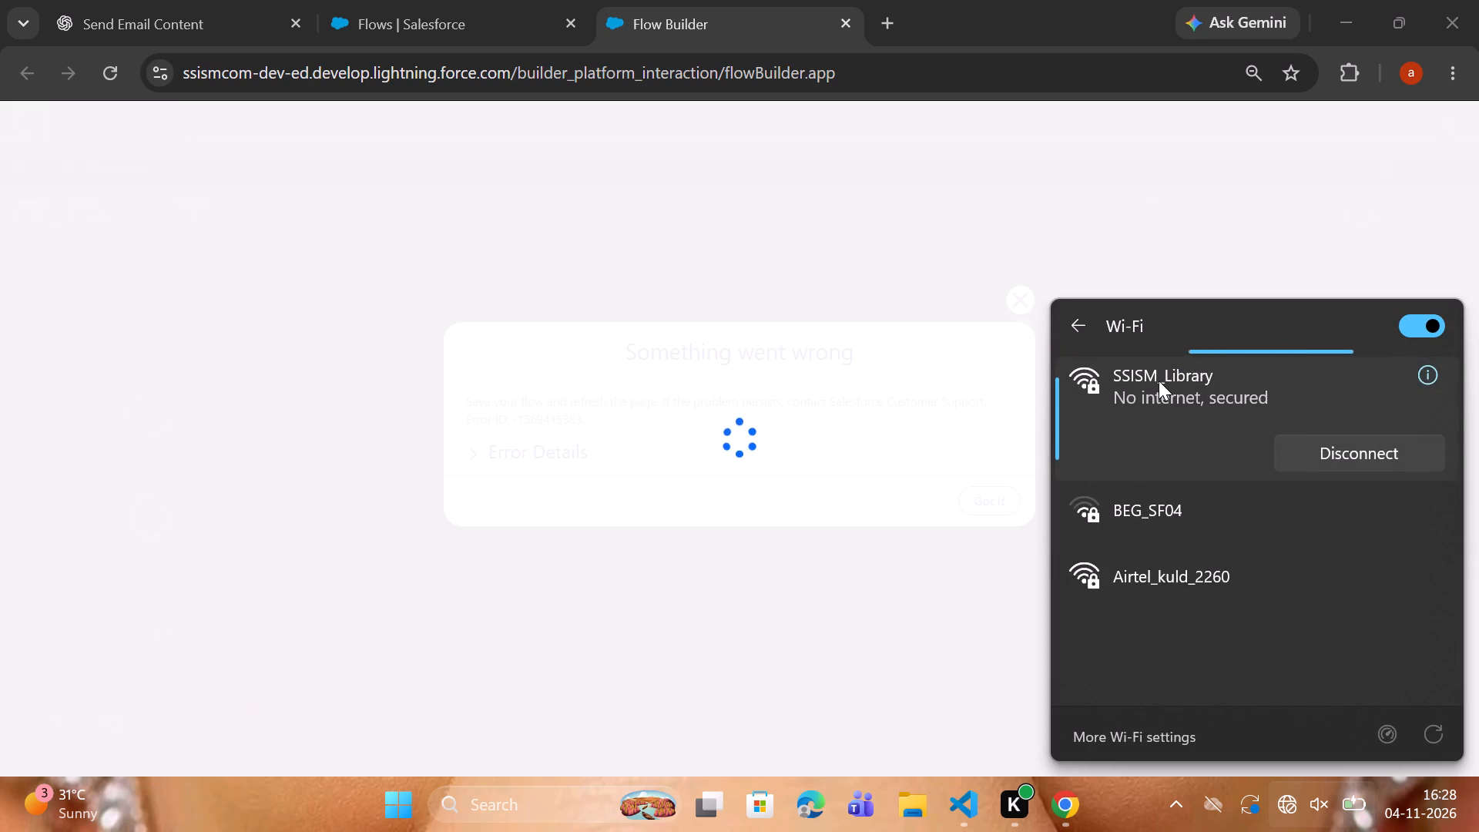
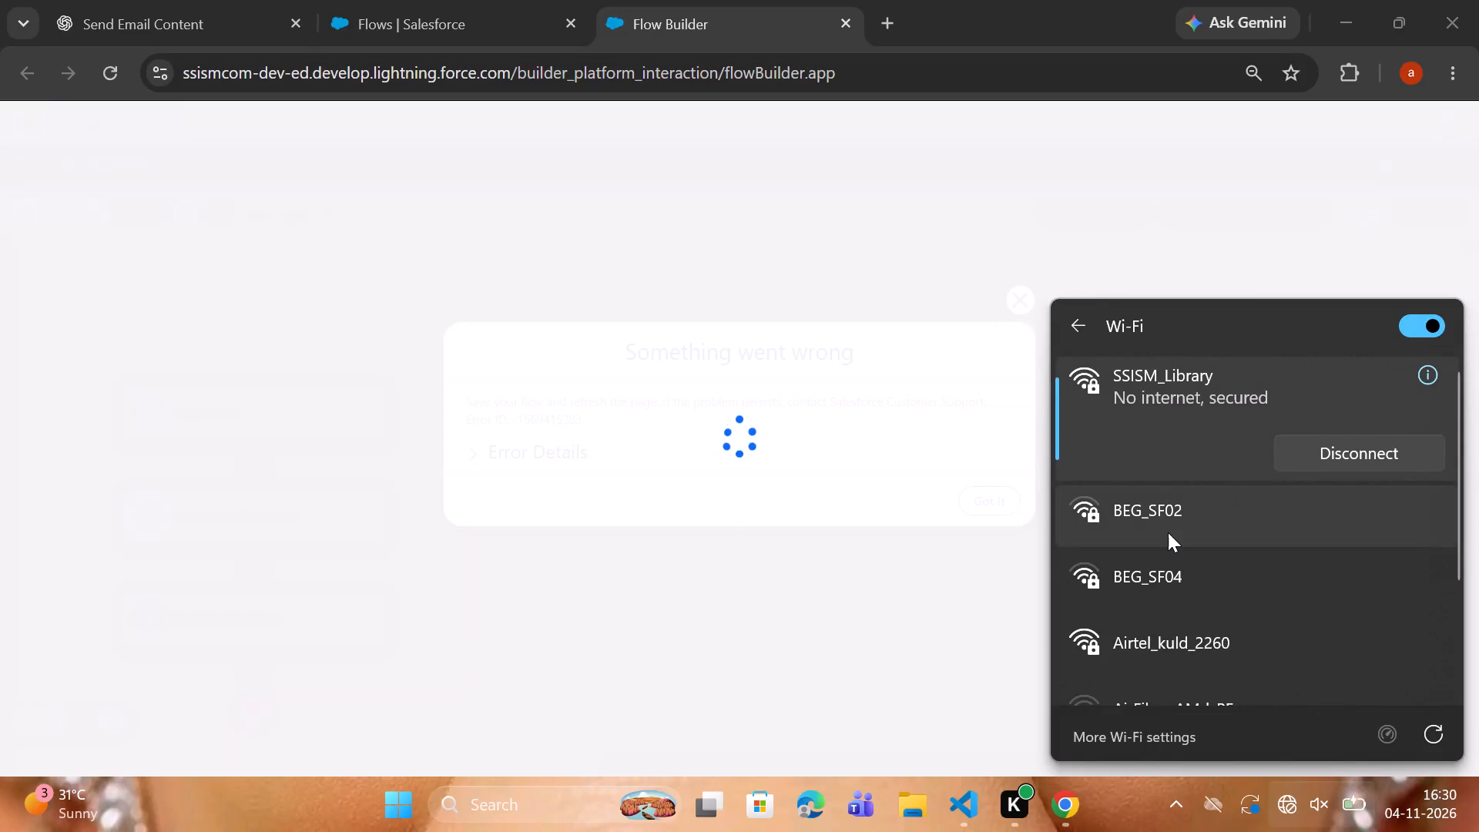
Look through the list of available Wi-Fi networks for an alternative to the SSISM_Library connection.
{"action": "scroll", "coordinate": [1168, 532], "scroll_direction": "up", "scroll_amount": 1}
{"action": "scroll", "coordinate": [1168, 532], "scroll_direction": "down", "scroll_amount": 1}
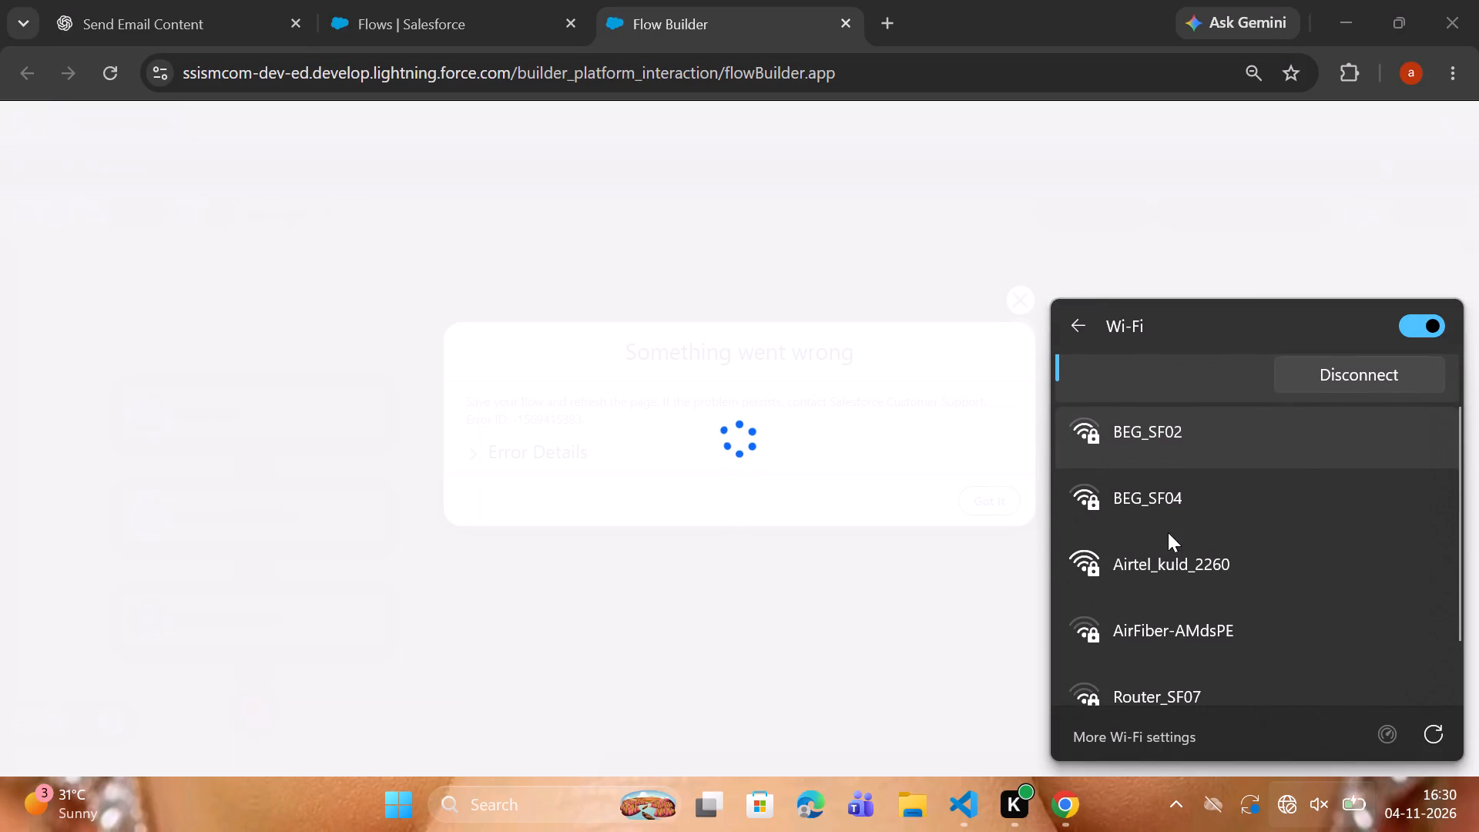
{"action": "scroll", "coordinate": [1168, 532], "scroll_direction": "down", "scroll_amount": 2}
{"action": "scroll", "coordinate": [1168, 532], "scroll_direction": "up", "scroll_amount": 2}
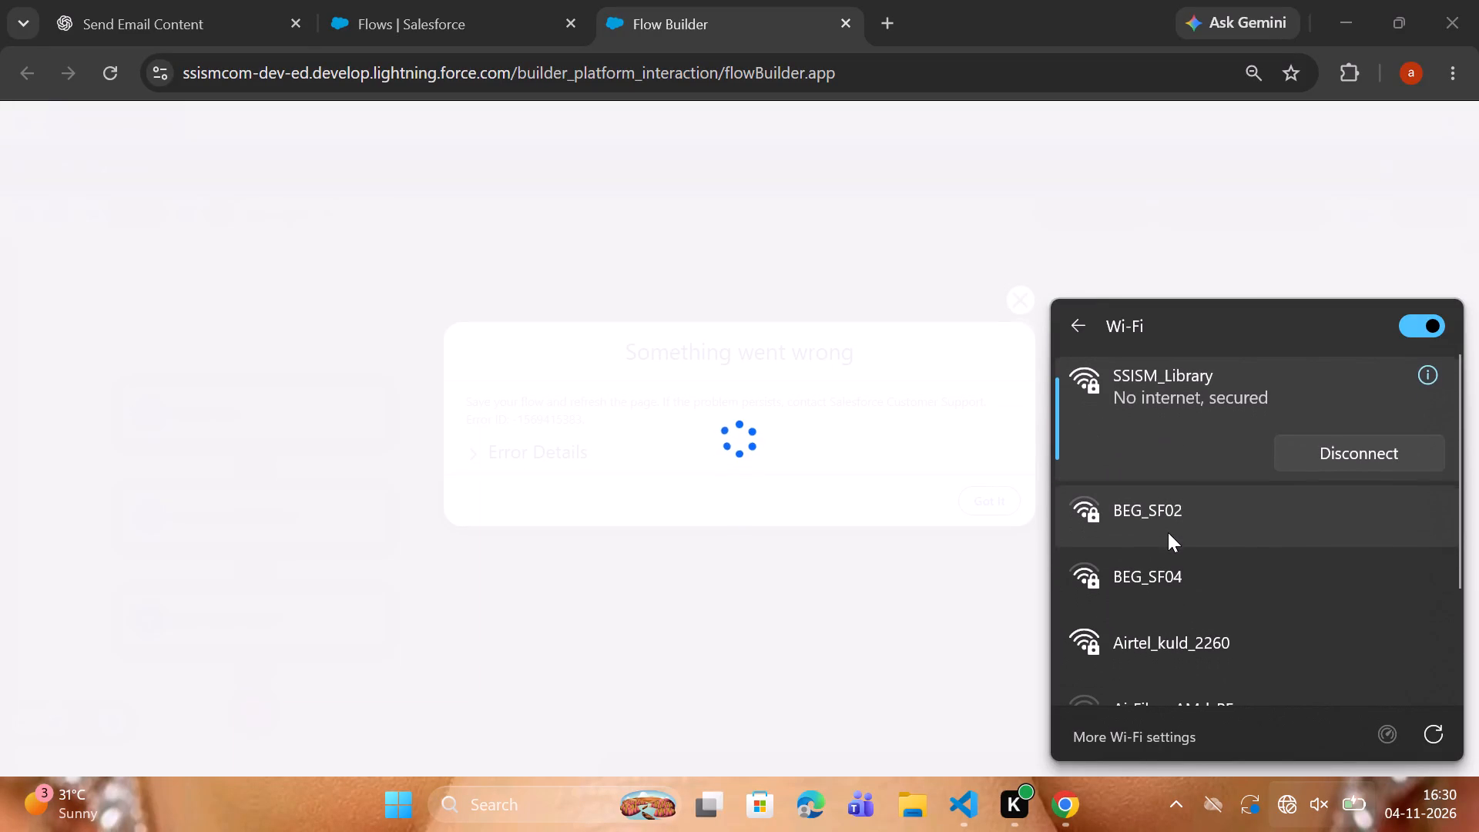
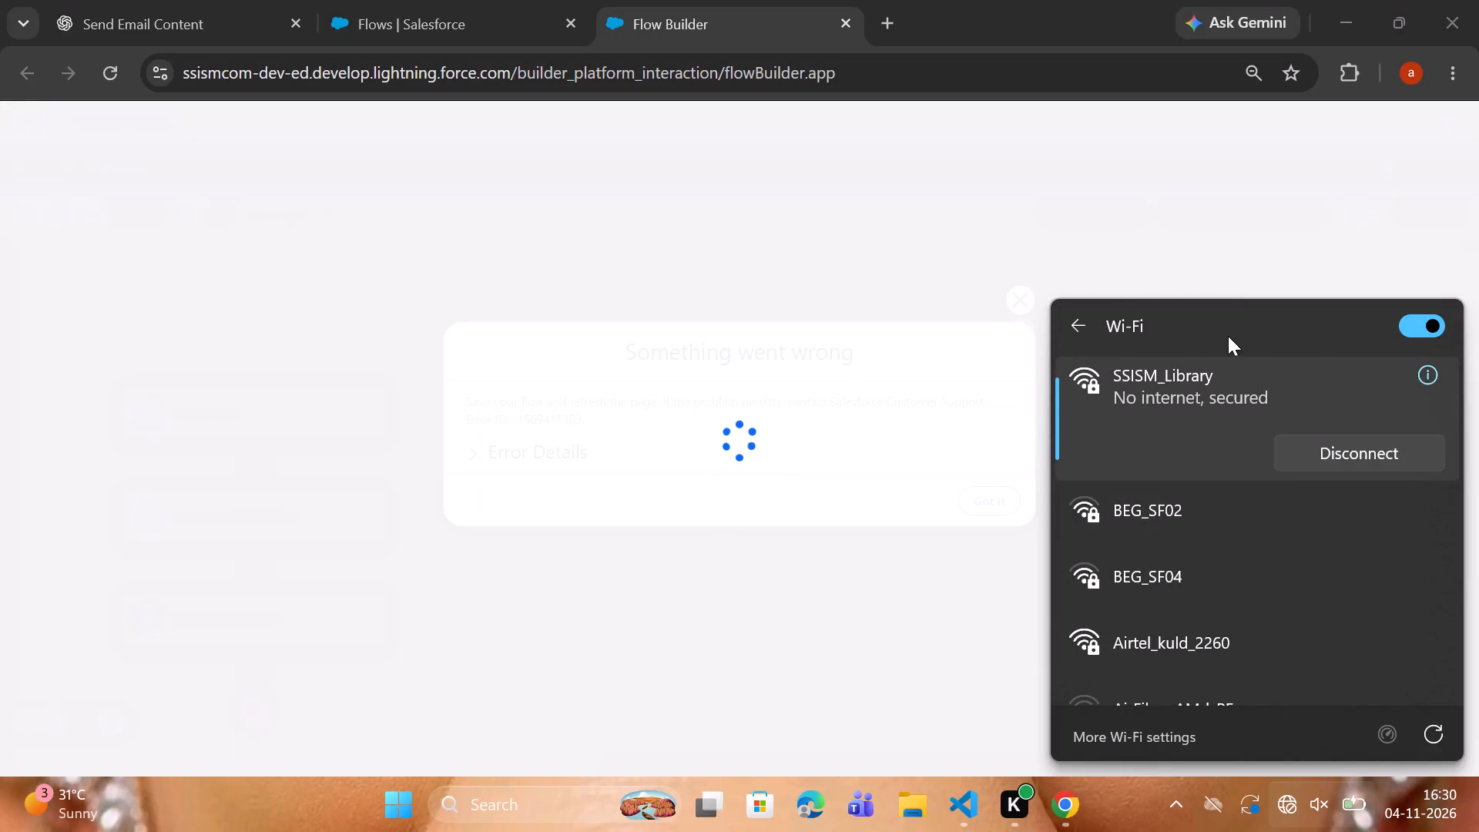
Refresh the list of available Wi-Fi networks repeatedly and look through the networks offered.
{"action": "scroll", "coordinate": [1319, 409], "scroll_direction": "up", "scroll_amount": 2}
{"action": "left_click", "coordinate": [1429, 743]}
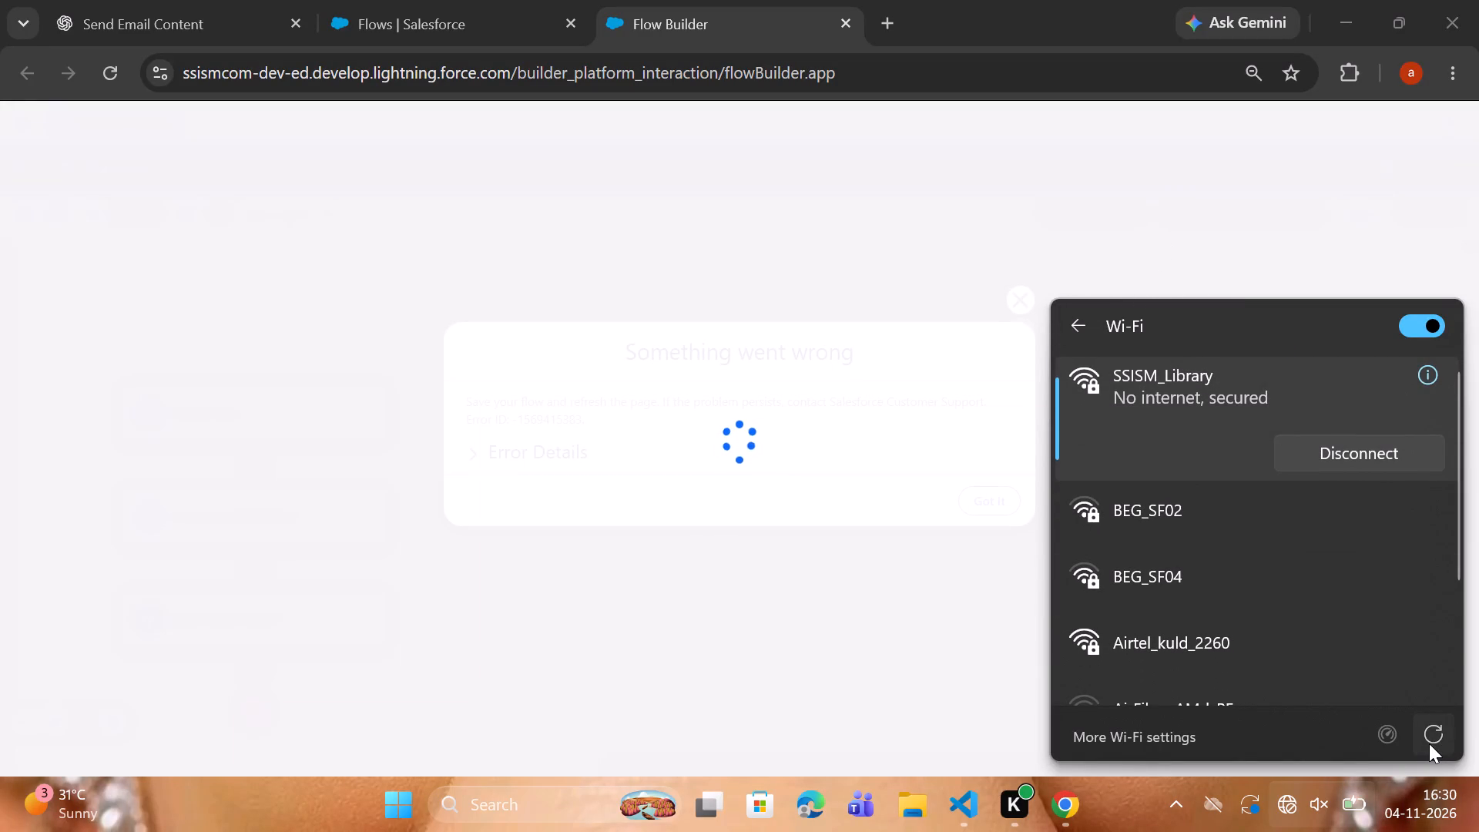
{"action": "triple_click", "coordinate": [1429, 743]}
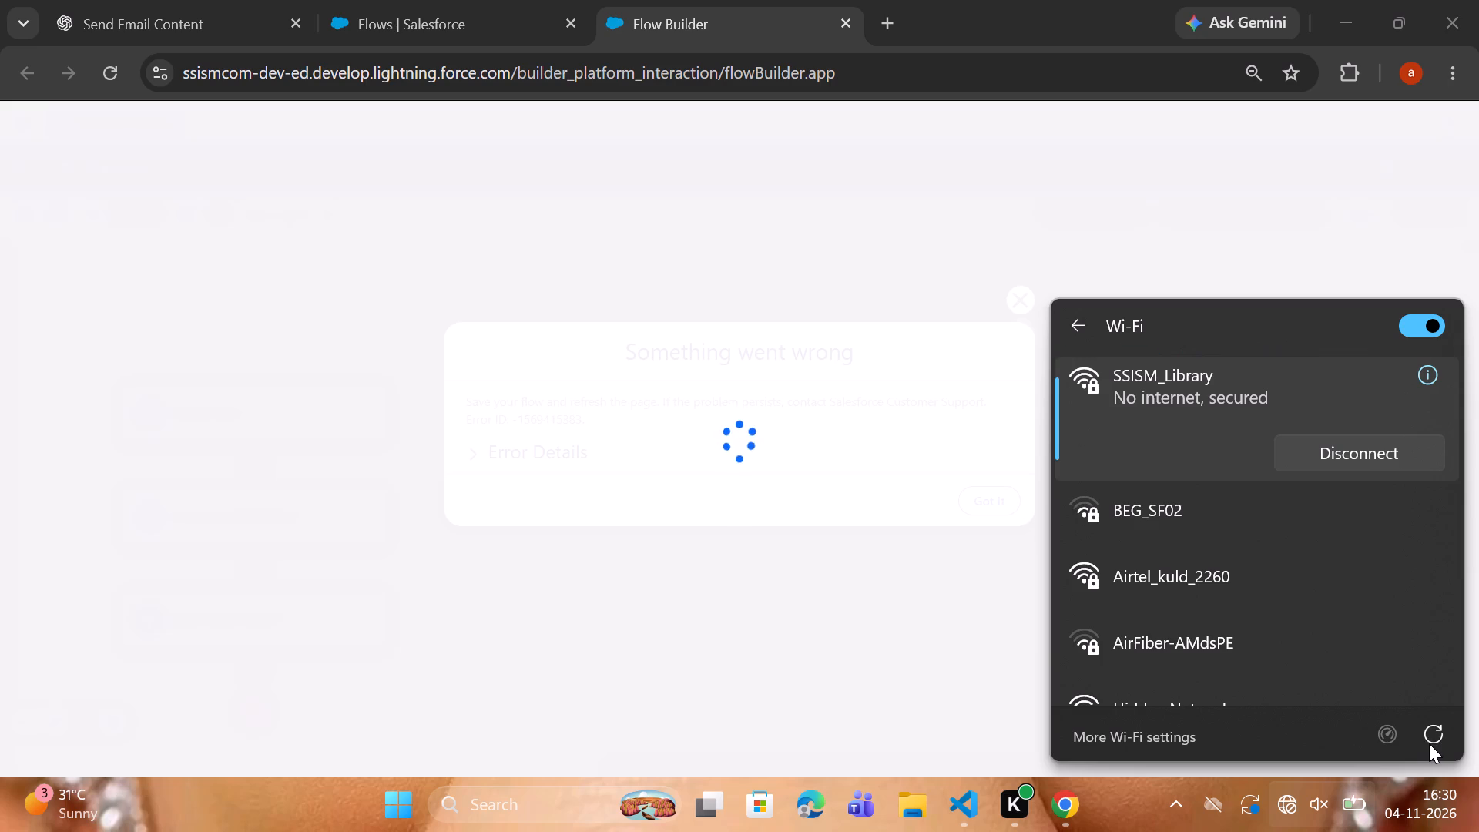
{"action": "triple_click", "coordinate": [1429, 743]}
{"action": "triple_click", "coordinate": [1429, 743]}
{"action": "left_click", "coordinate": [1429, 743]}
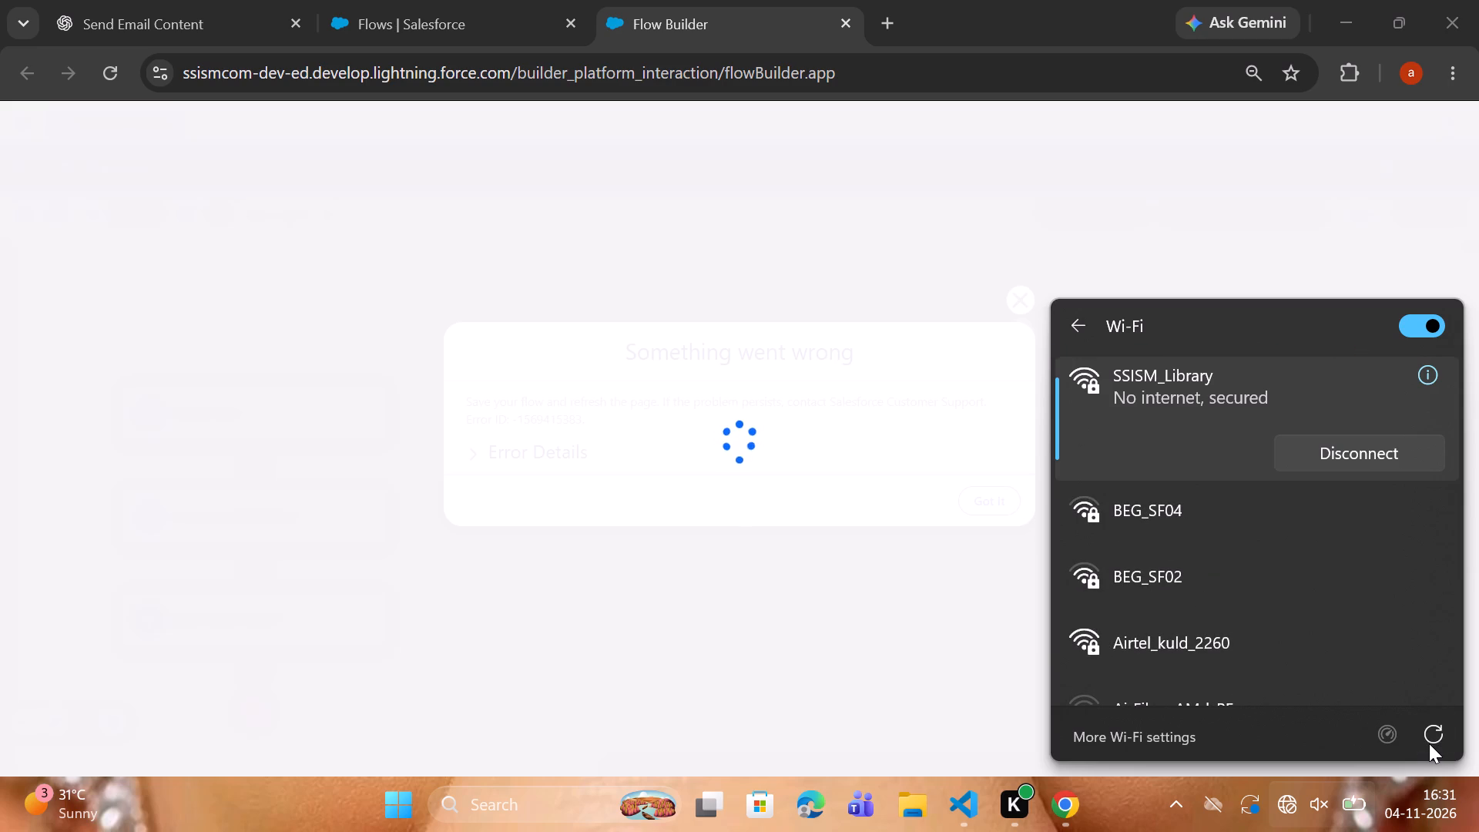
{"action": "triple_click", "coordinate": [1430, 730]}
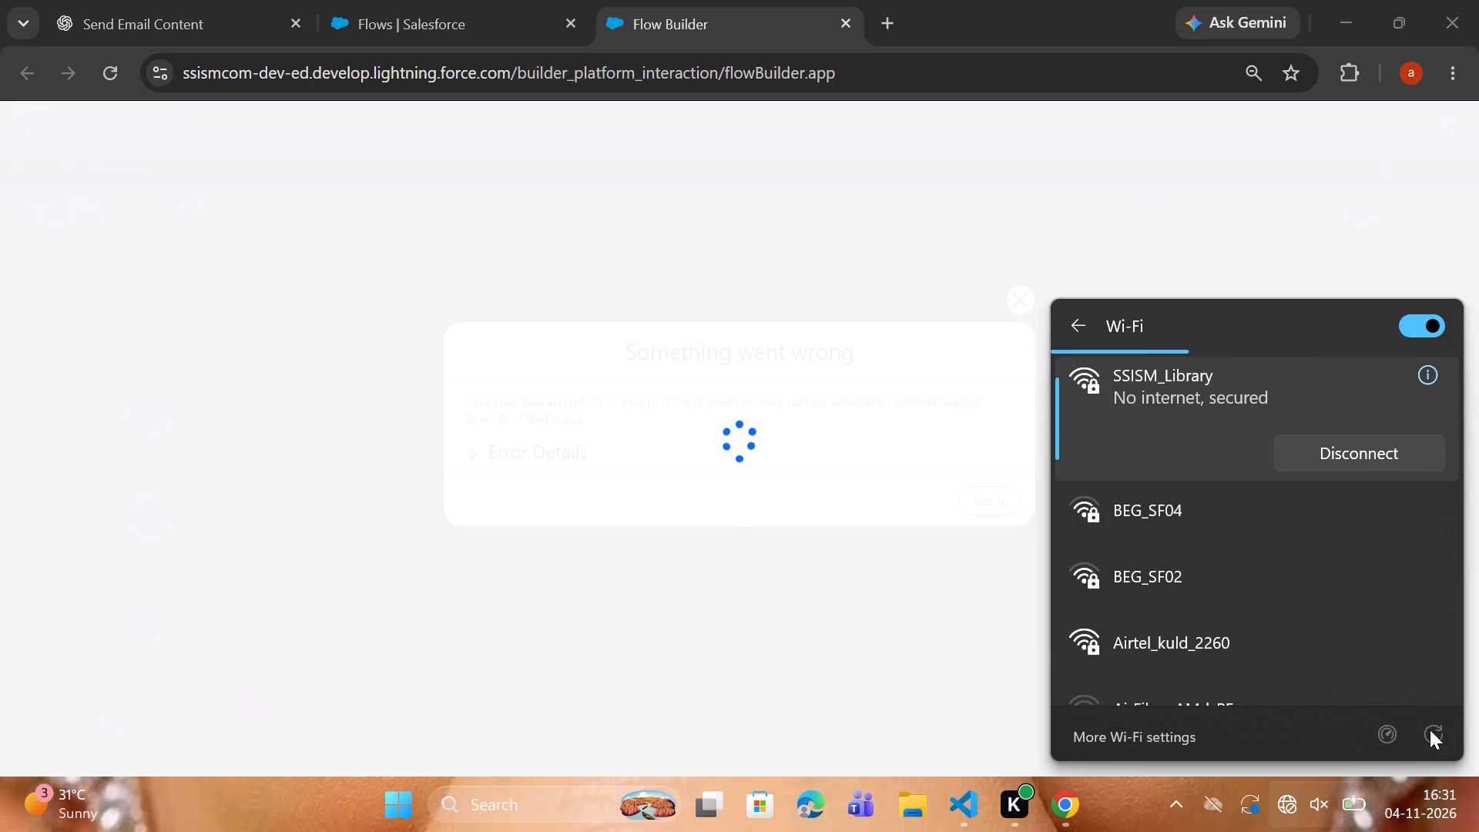
{"action": "triple_click", "coordinate": [1430, 730]}
{"action": "triple_click", "coordinate": [1430, 730]}
{"action": "triple_click", "coordinate": [1430, 730]}
{"action": "left_click_drag", "start_coordinate": [1430, 730], "coordinate": [1283, 809]}
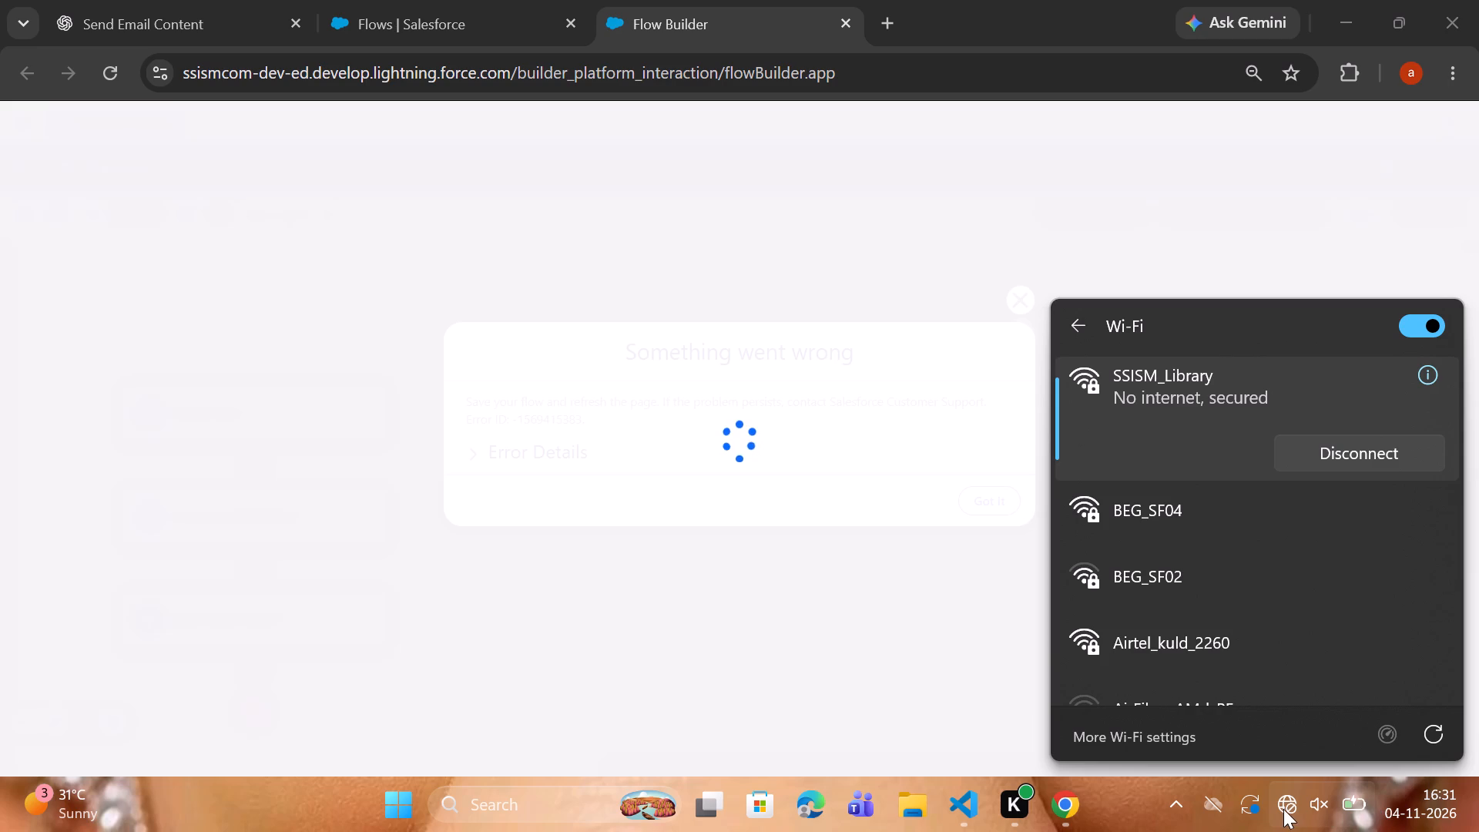
{"action": "left_click_drag", "start_coordinate": [1283, 809], "coordinate": [1221, 632]}
{"action": "scroll", "coordinate": [1221, 632], "scroll_direction": "down", "scroll_amount": 3}
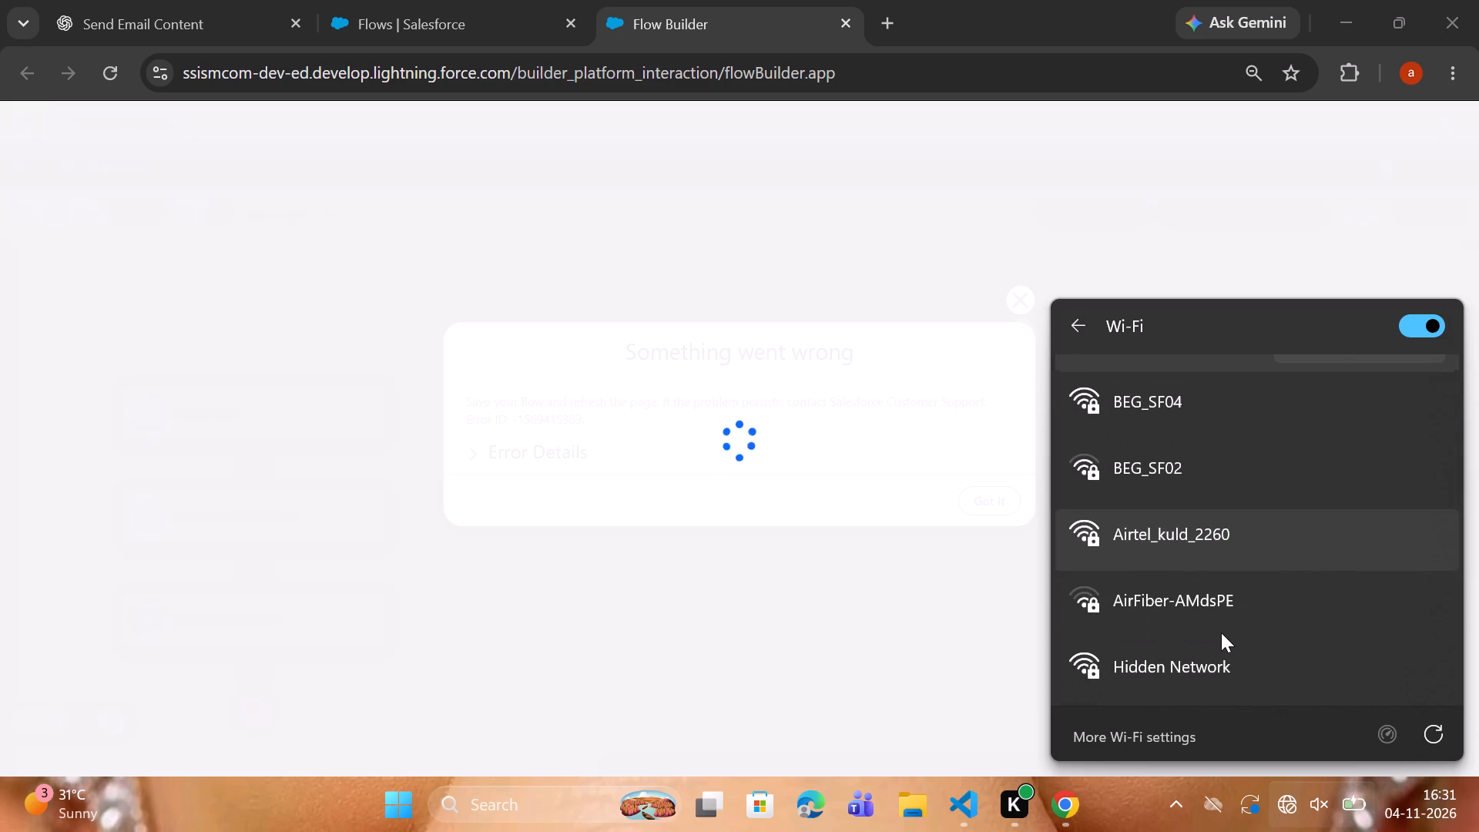
{"action": "scroll", "coordinate": [1221, 632], "scroll_direction": "up", "scroll_amount": 3}
{"action": "scroll", "coordinate": [1192, 432], "scroll_direction": "up", "scroll_amount": 1}
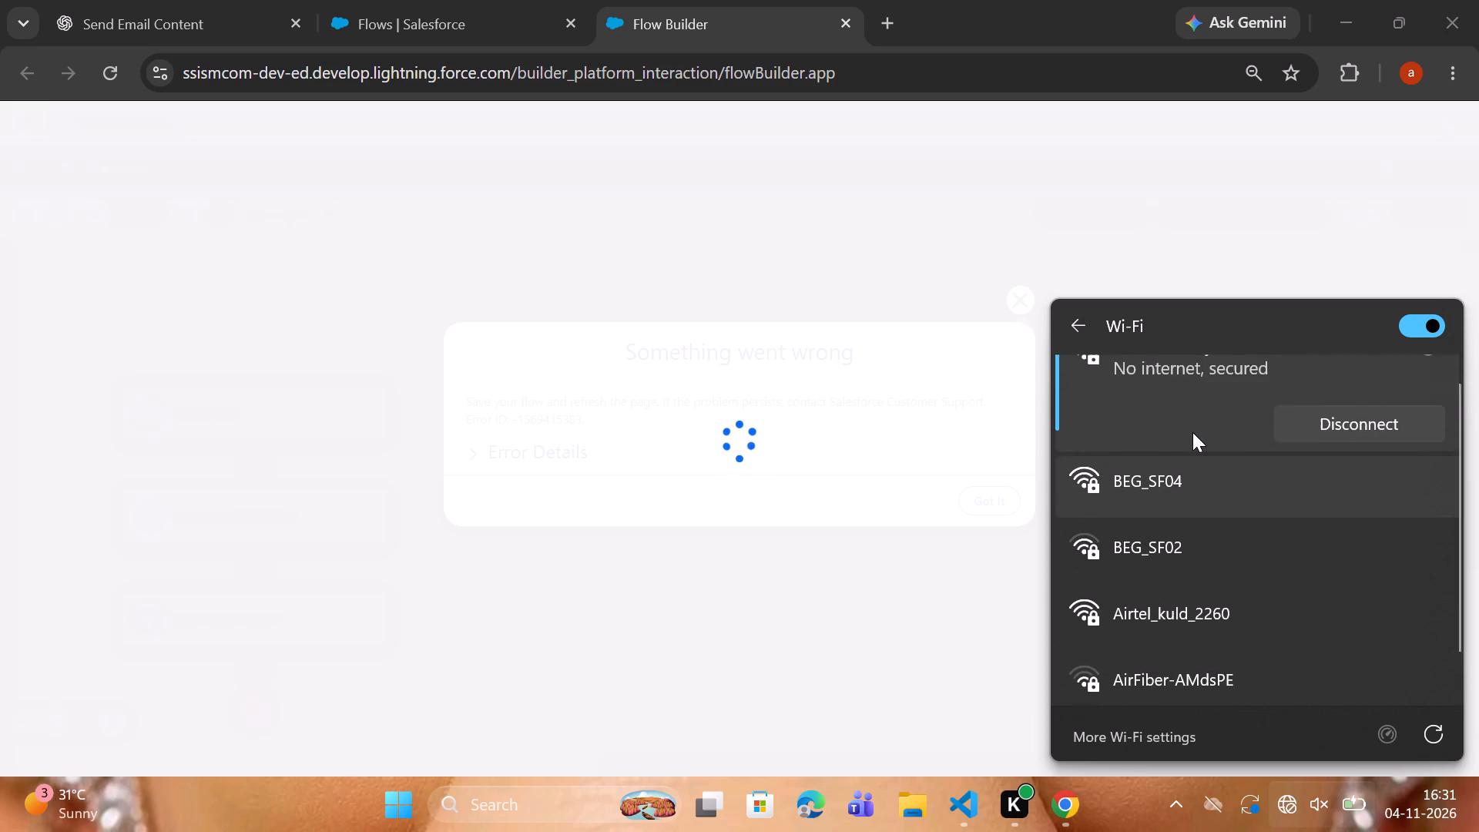
View the properties of the SSISM_Library Wi-Fi network, and close the Settings window.
{"action": "scroll", "coordinate": [1192, 432], "scroll_direction": "up", "scroll_amount": 2}
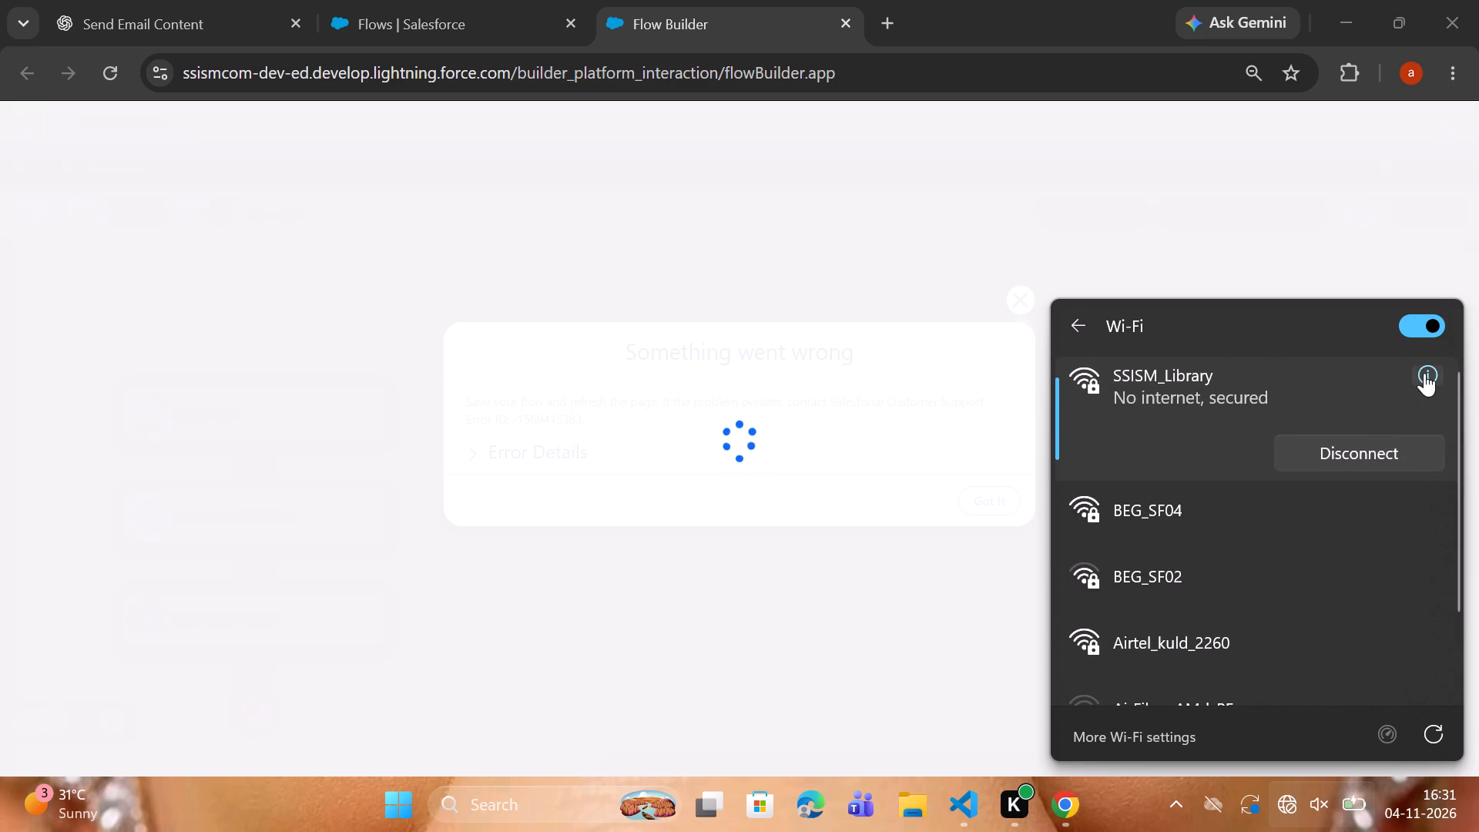
{"action": "left_click", "coordinate": [1424, 373]}
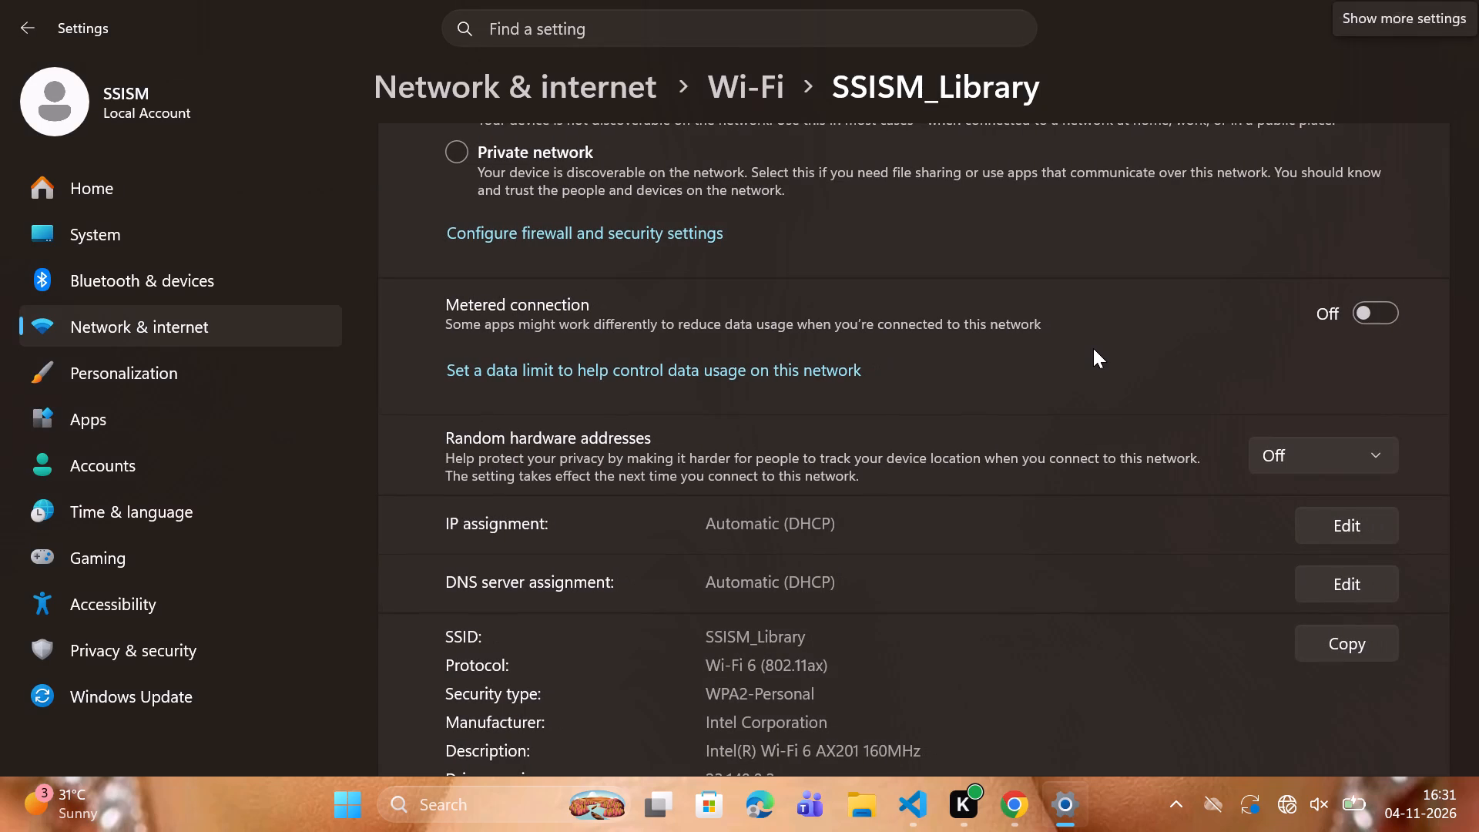
{"action": "left_click", "coordinate": [1445, 21]}
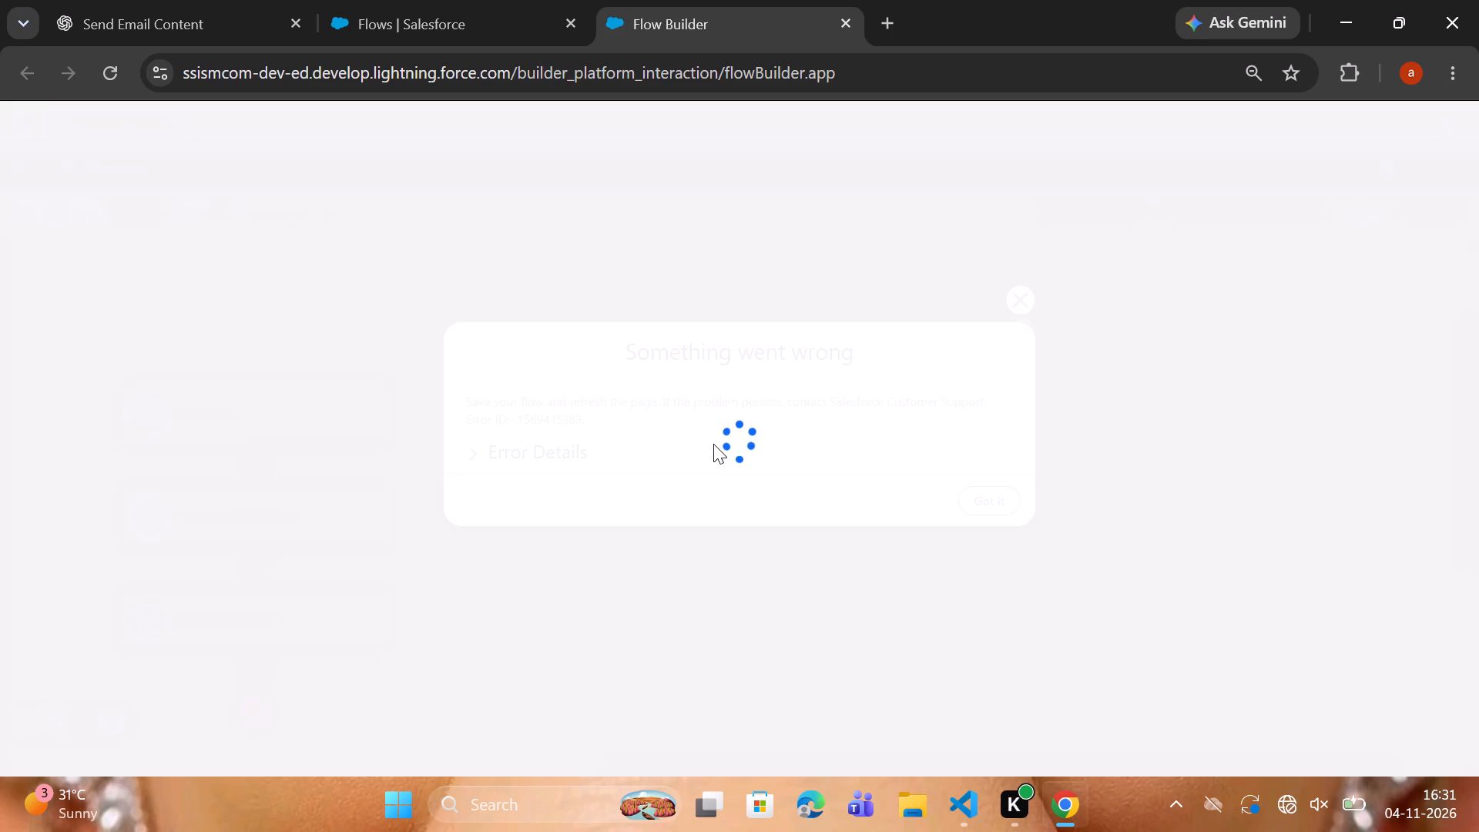
Start a Windows search beginning with "s".
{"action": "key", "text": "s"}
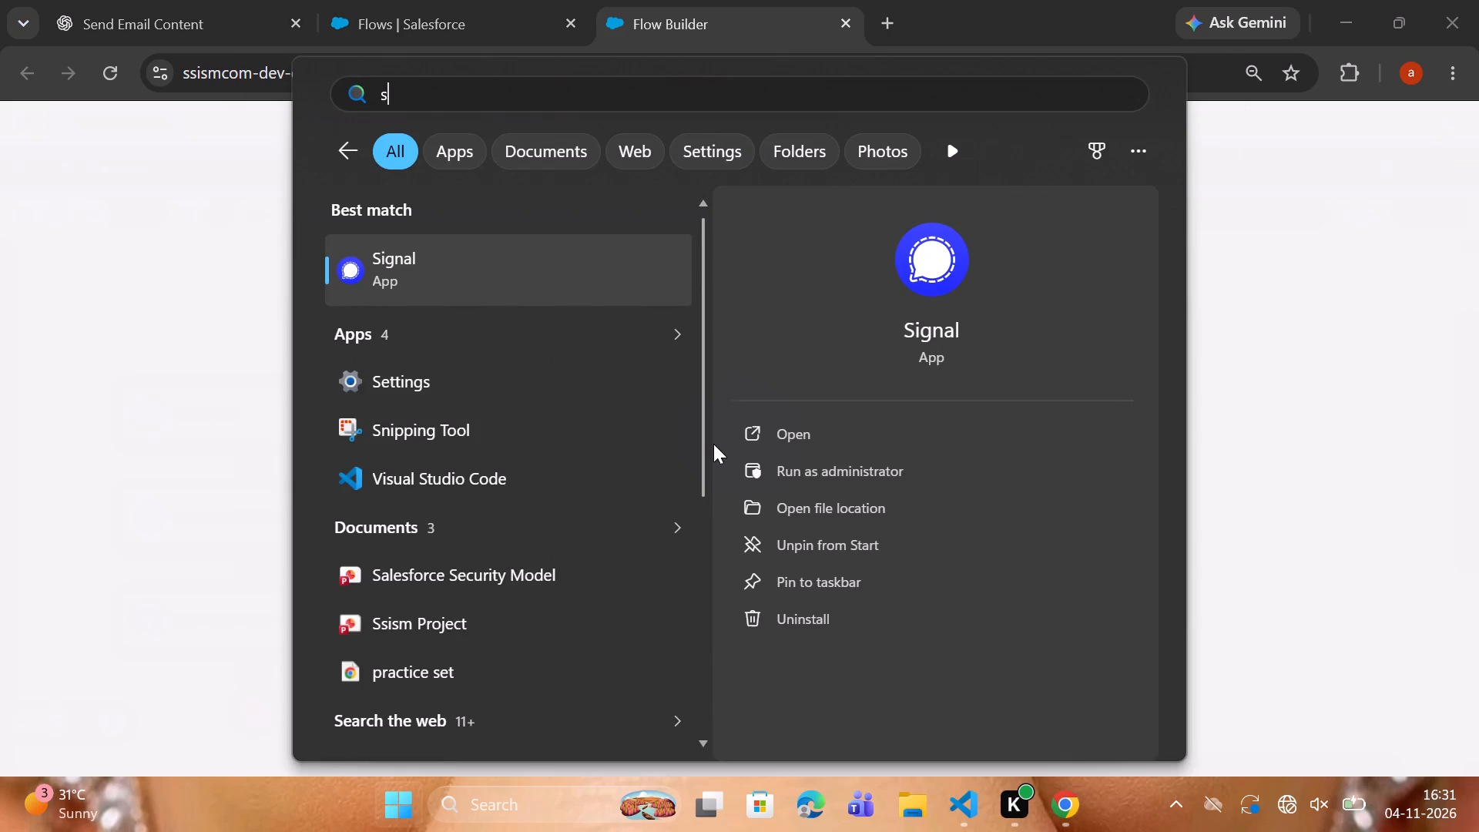
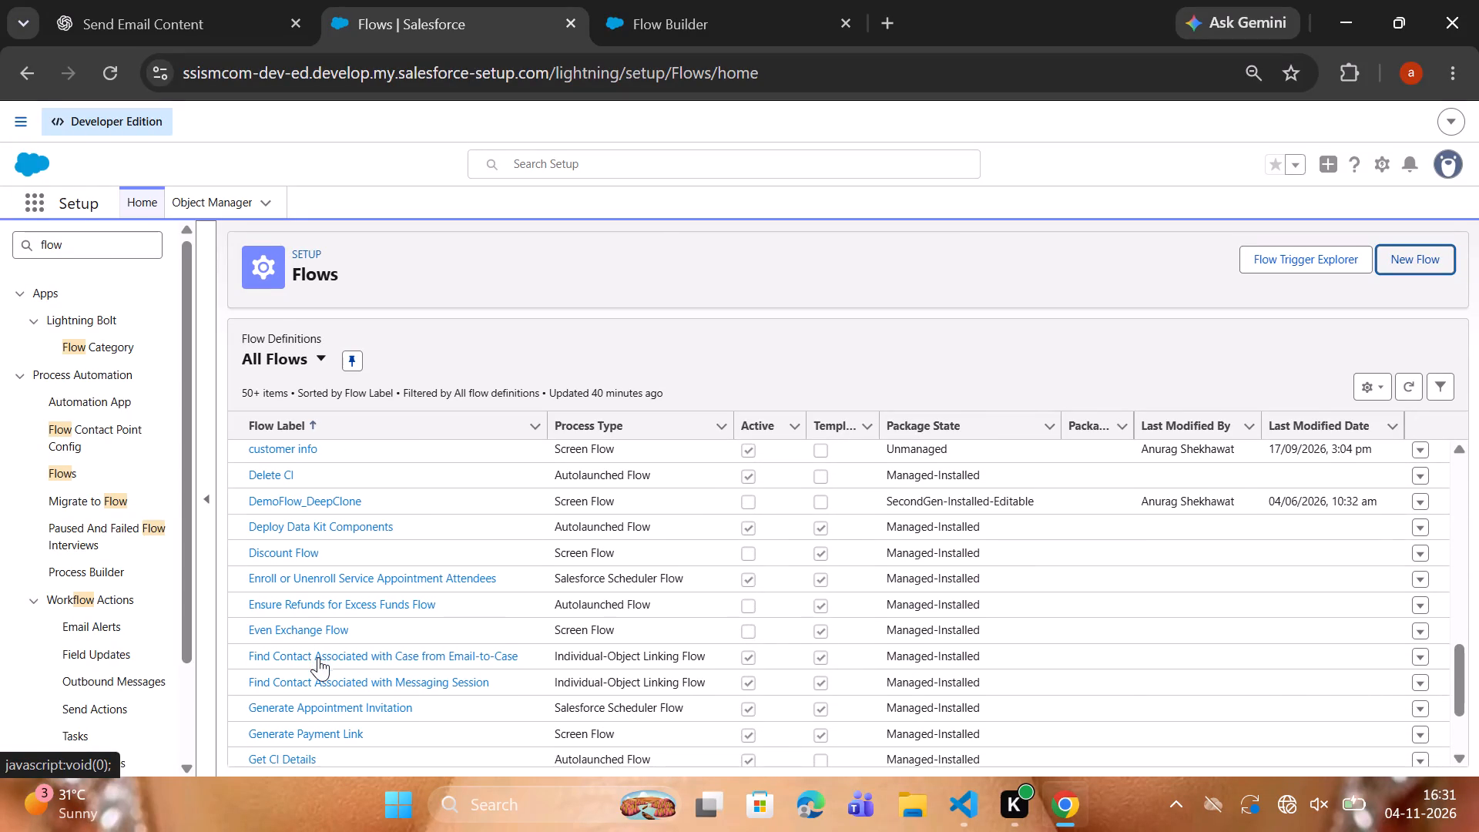
Browse further down the All Flows list and dismiss the connection dialog.
{"action": "scroll", "coordinate": [318, 657], "scroll_direction": "down", "scroll_amount": 1}
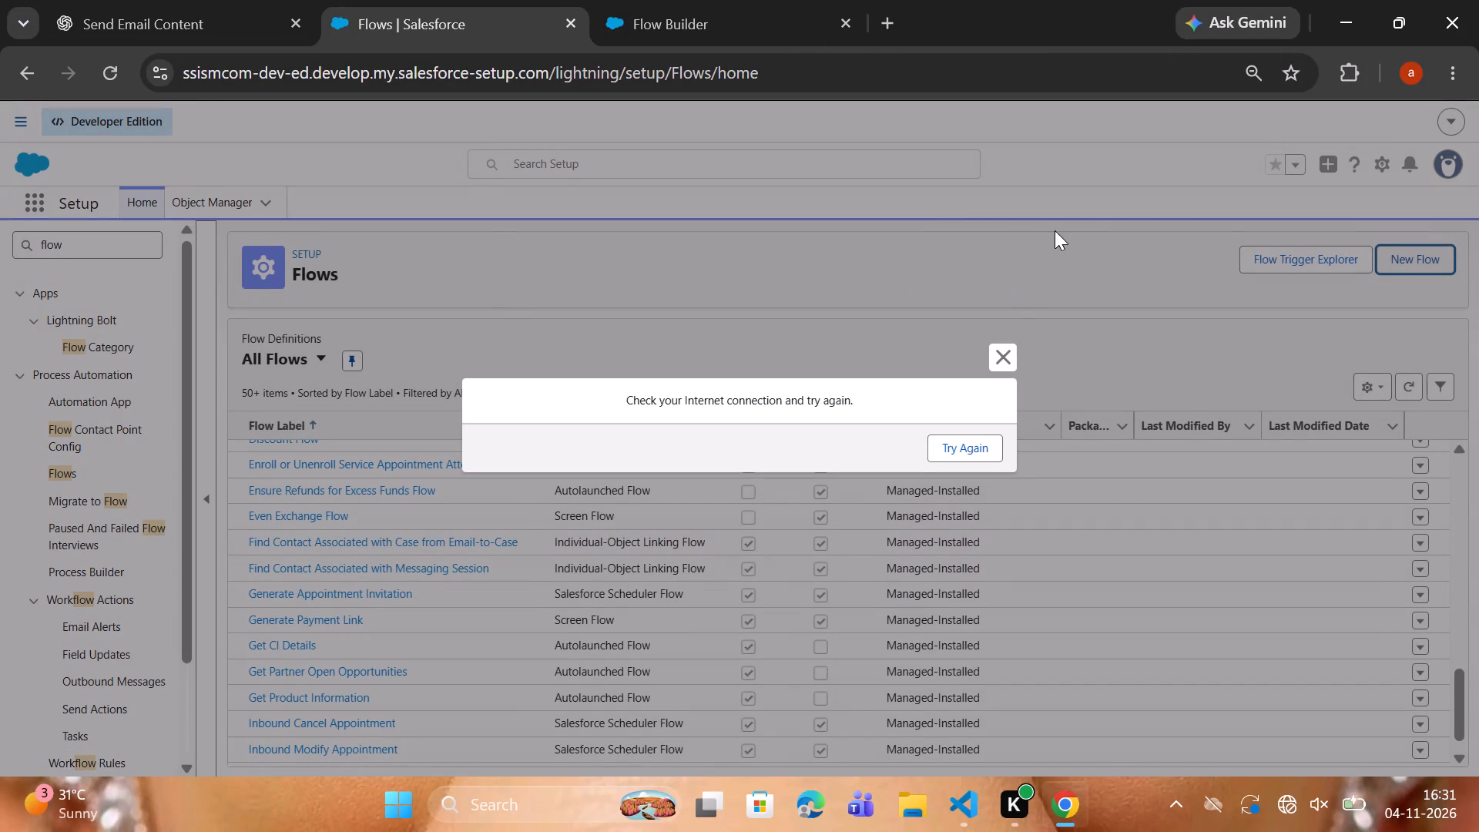
{"action": "left_click", "coordinate": [1002, 357]}
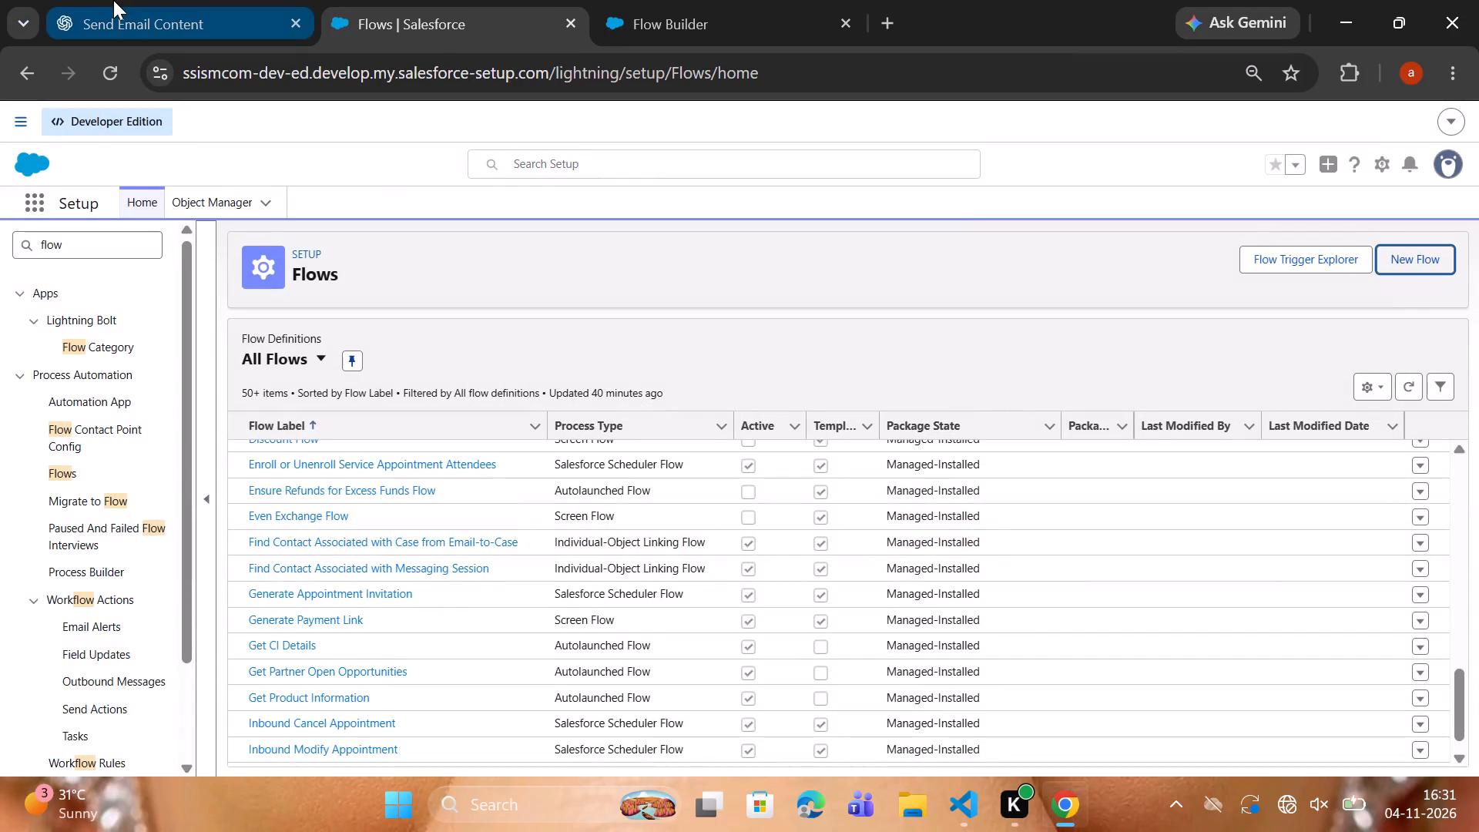
{"action": "left_click", "coordinate": [113, 0]}
{"action": "left_click", "coordinate": [109, 595]}
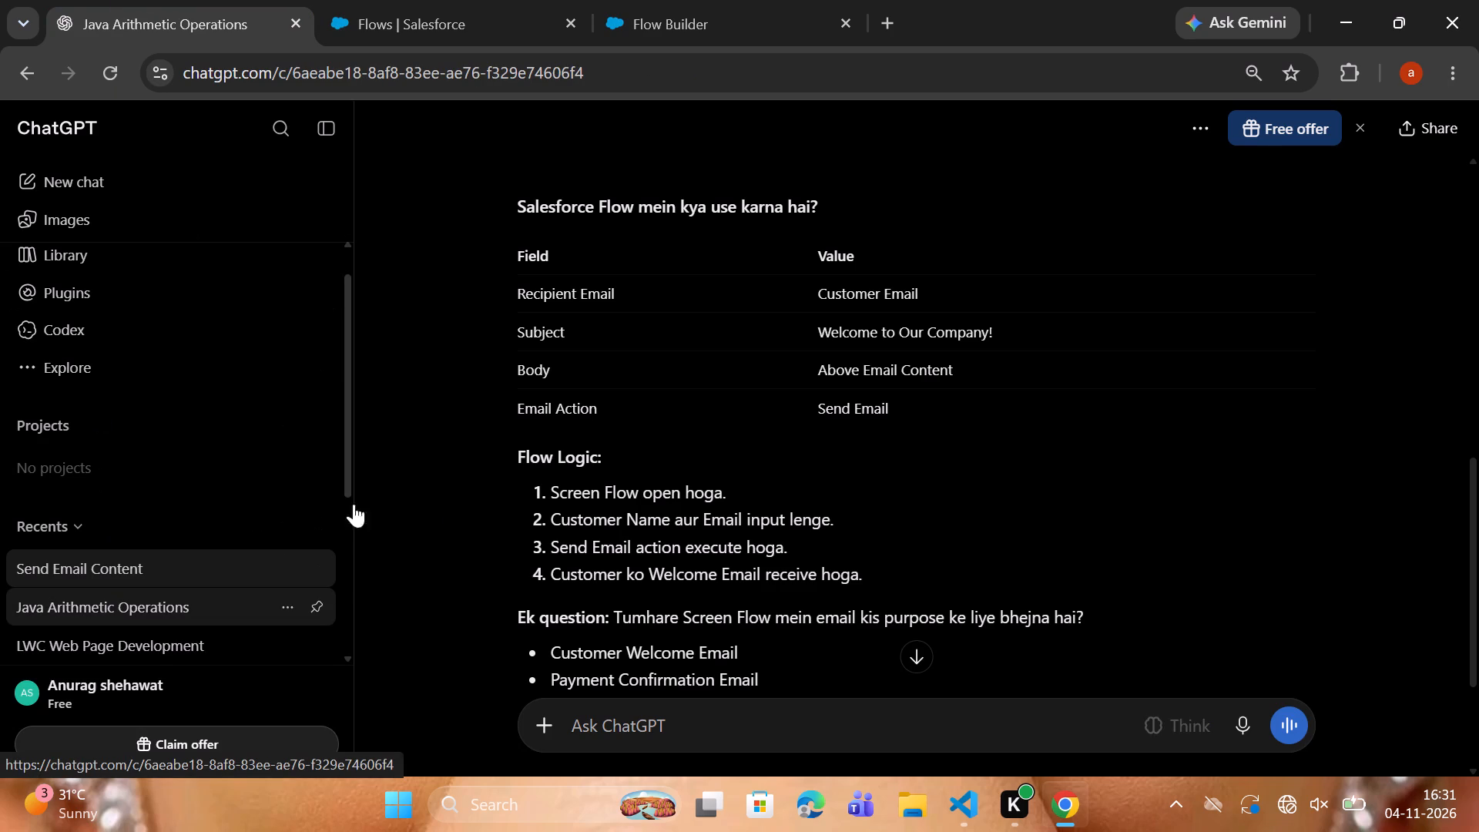
{"action": "scroll", "coordinate": [646, 468], "scroll_direction": "up", "scroll_amount": 12}
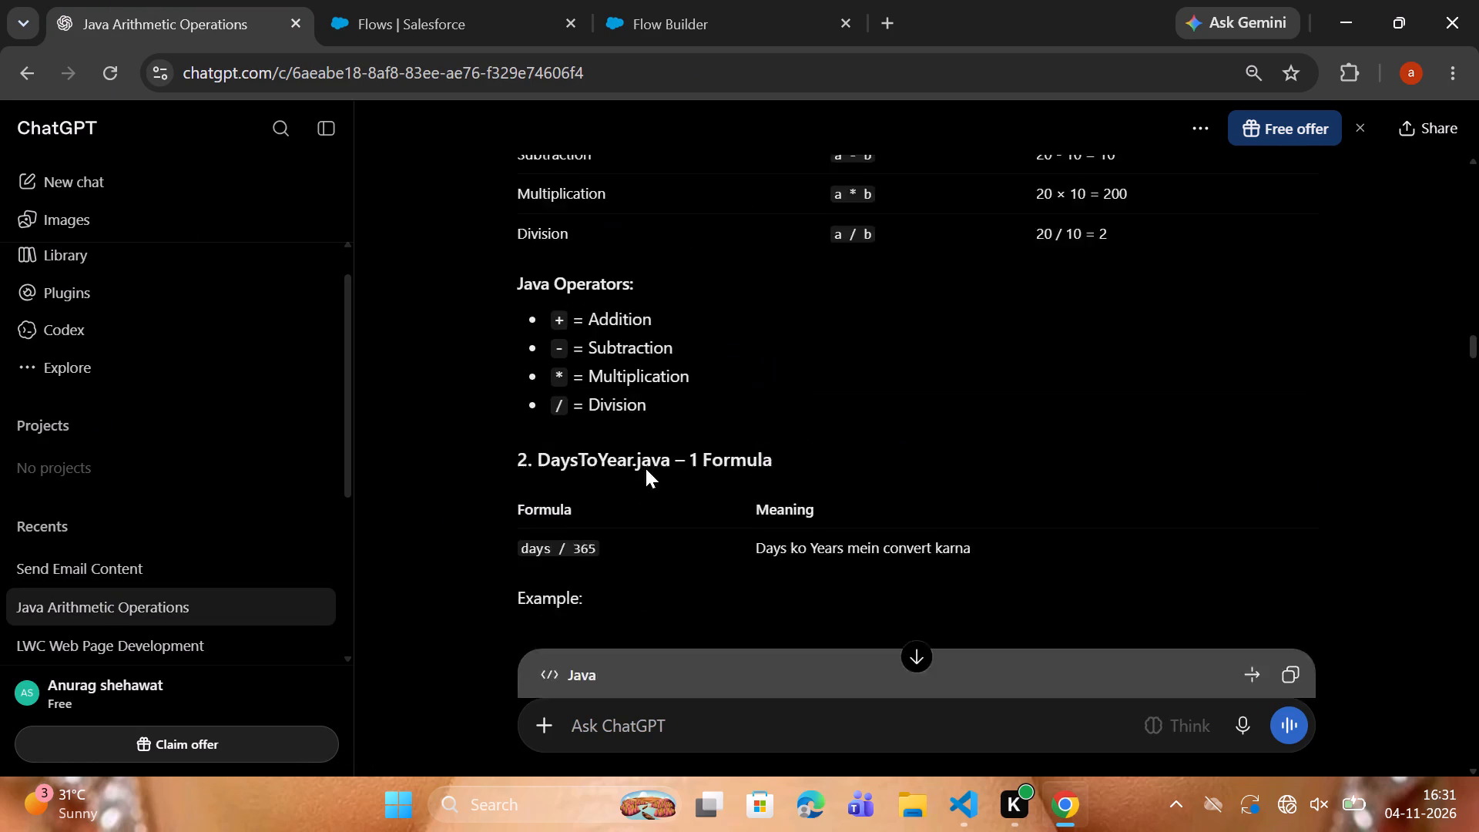
{"action": "scroll", "coordinate": [646, 468], "scroll_direction": "up", "scroll_amount": 11}
{"action": "scroll", "coordinate": [646, 468], "scroll_direction": "down", "scroll_amount": 4}
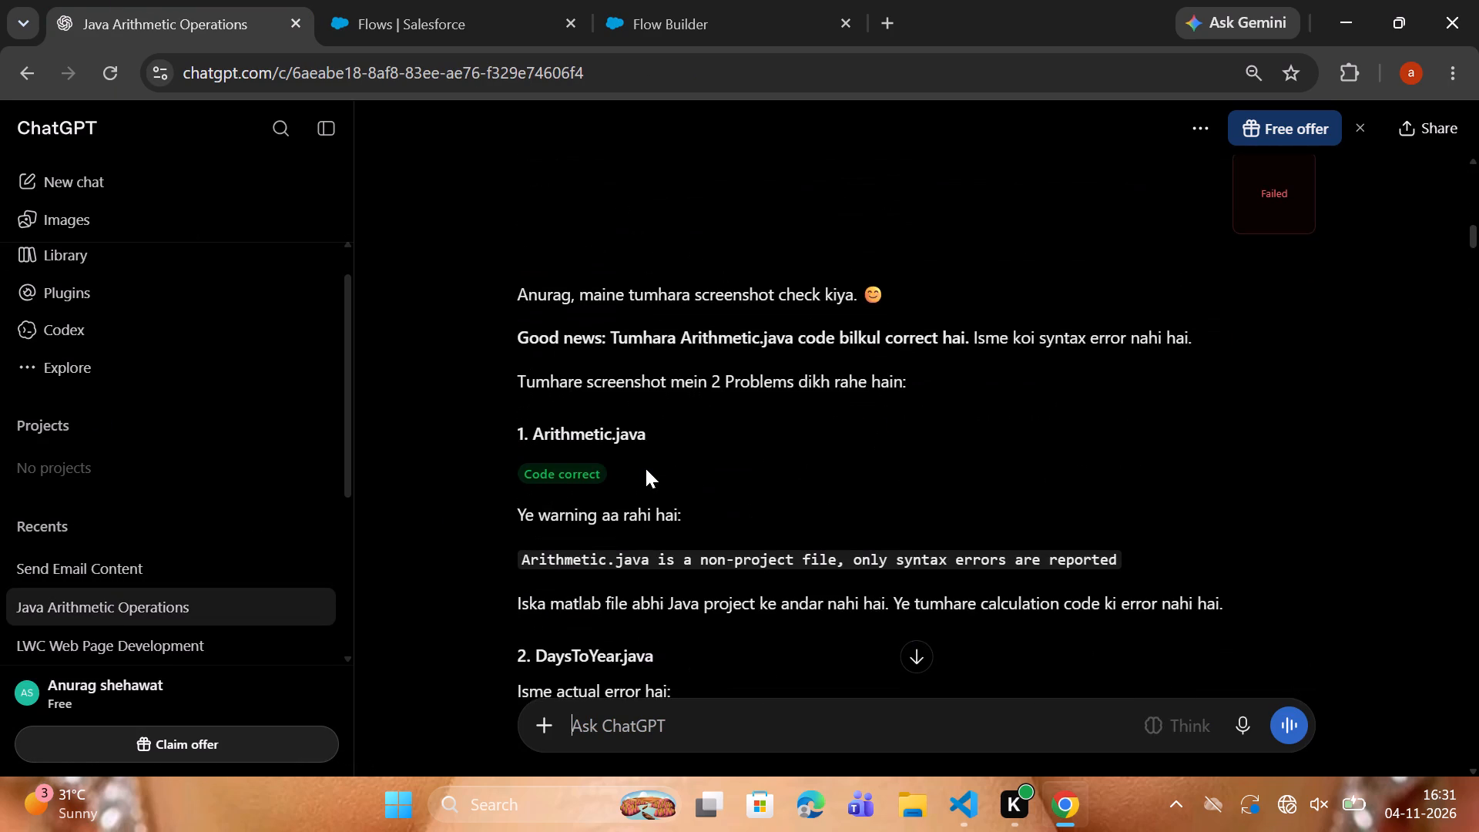
{"action": "scroll", "coordinate": [646, 468], "scroll_direction": "down", "scroll_amount": 5}
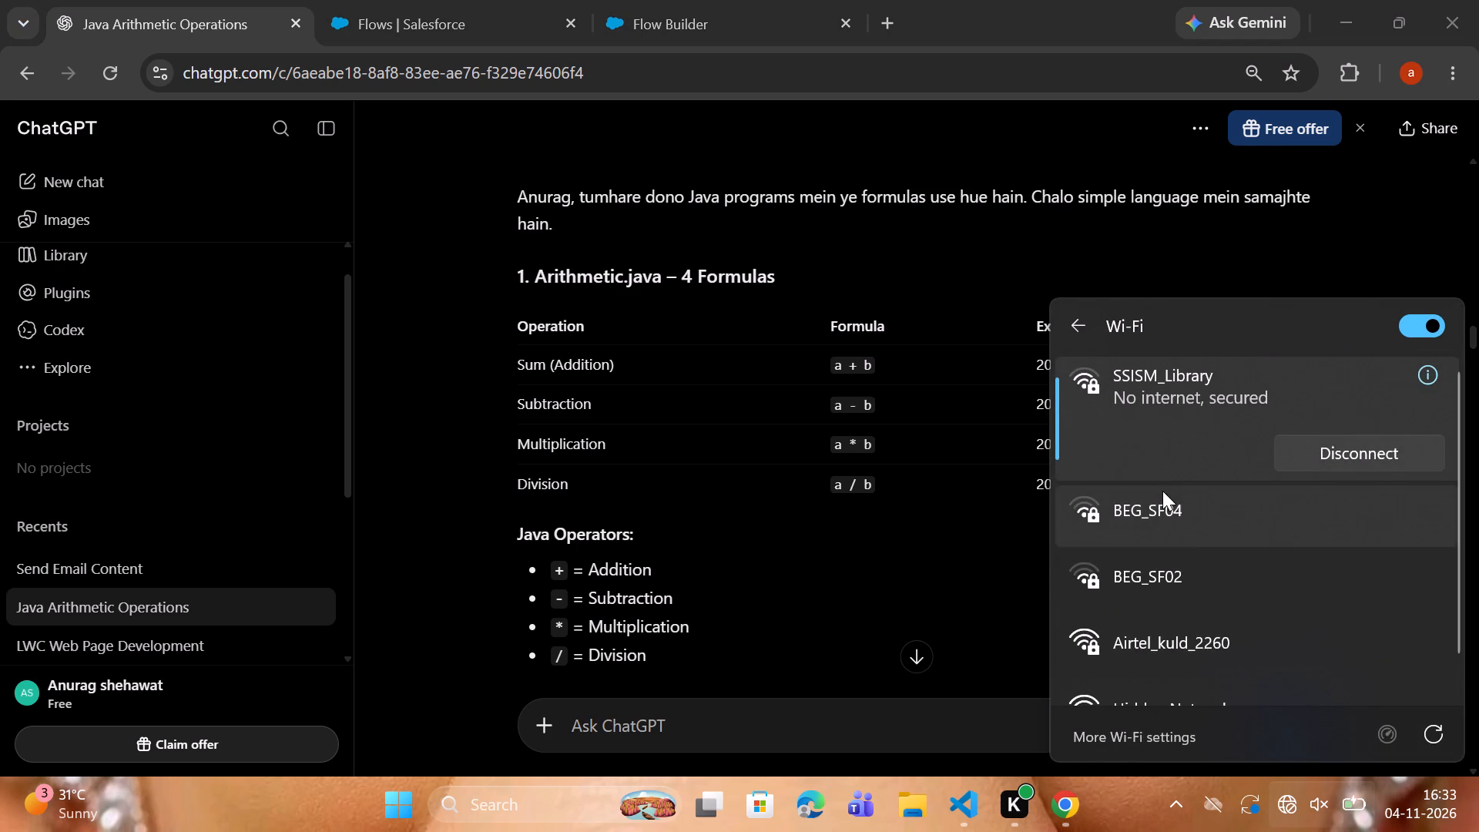
Connect the computer to the BEG_SF04 Wi-Fi network in place of SSISM_Library, then close the network list.
{"action": "left_click", "coordinate": [1162, 491]}
{"action": "scroll", "coordinate": [1199, 575], "scroll_direction": "down", "scroll_amount": 4}
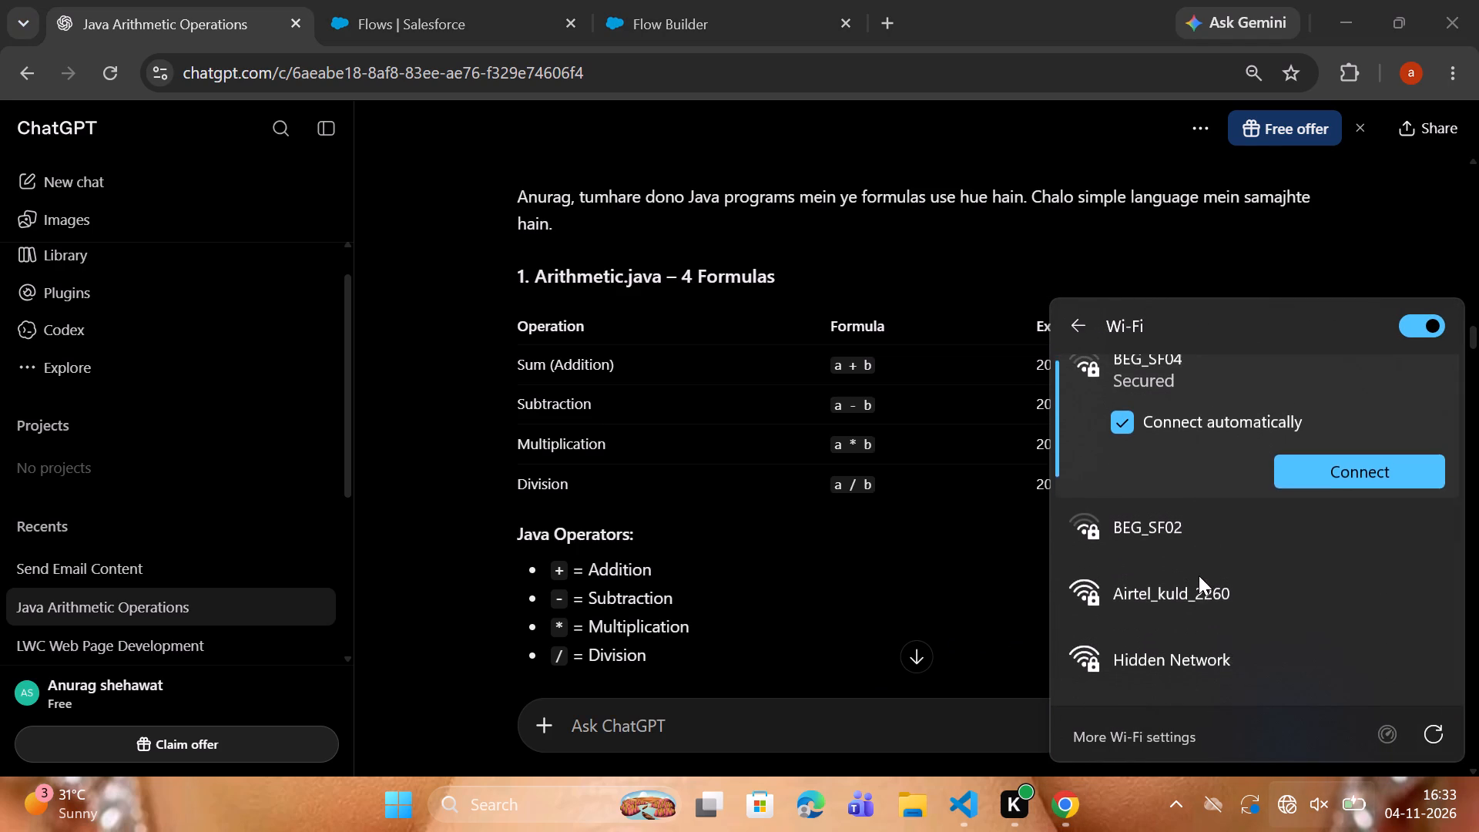
{"action": "left_click", "coordinate": [1298, 481]}
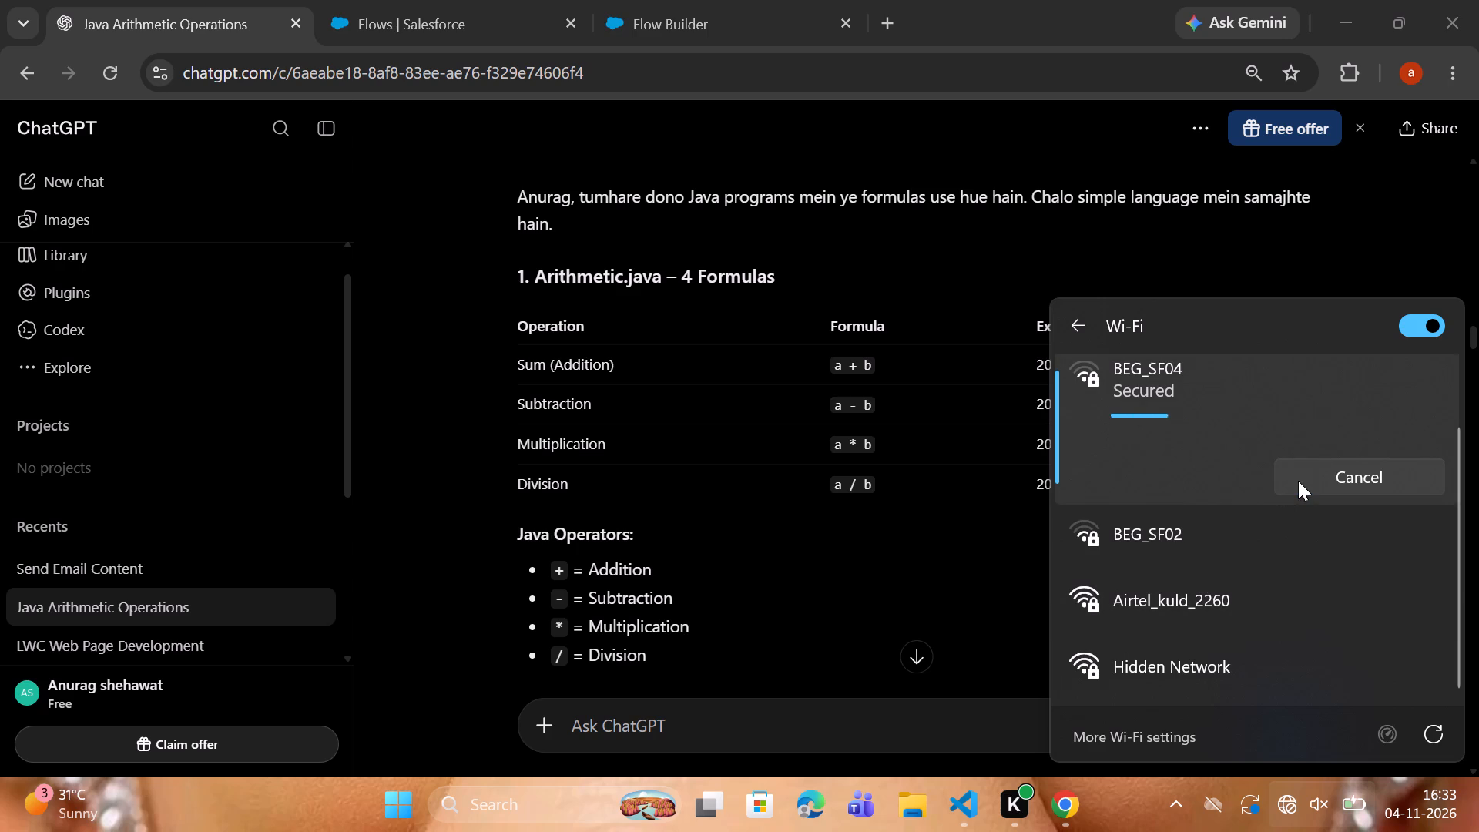
{"action": "scroll", "coordinate": [1298, 481], "scroll_direction": "up", "scroll_amount": 2}
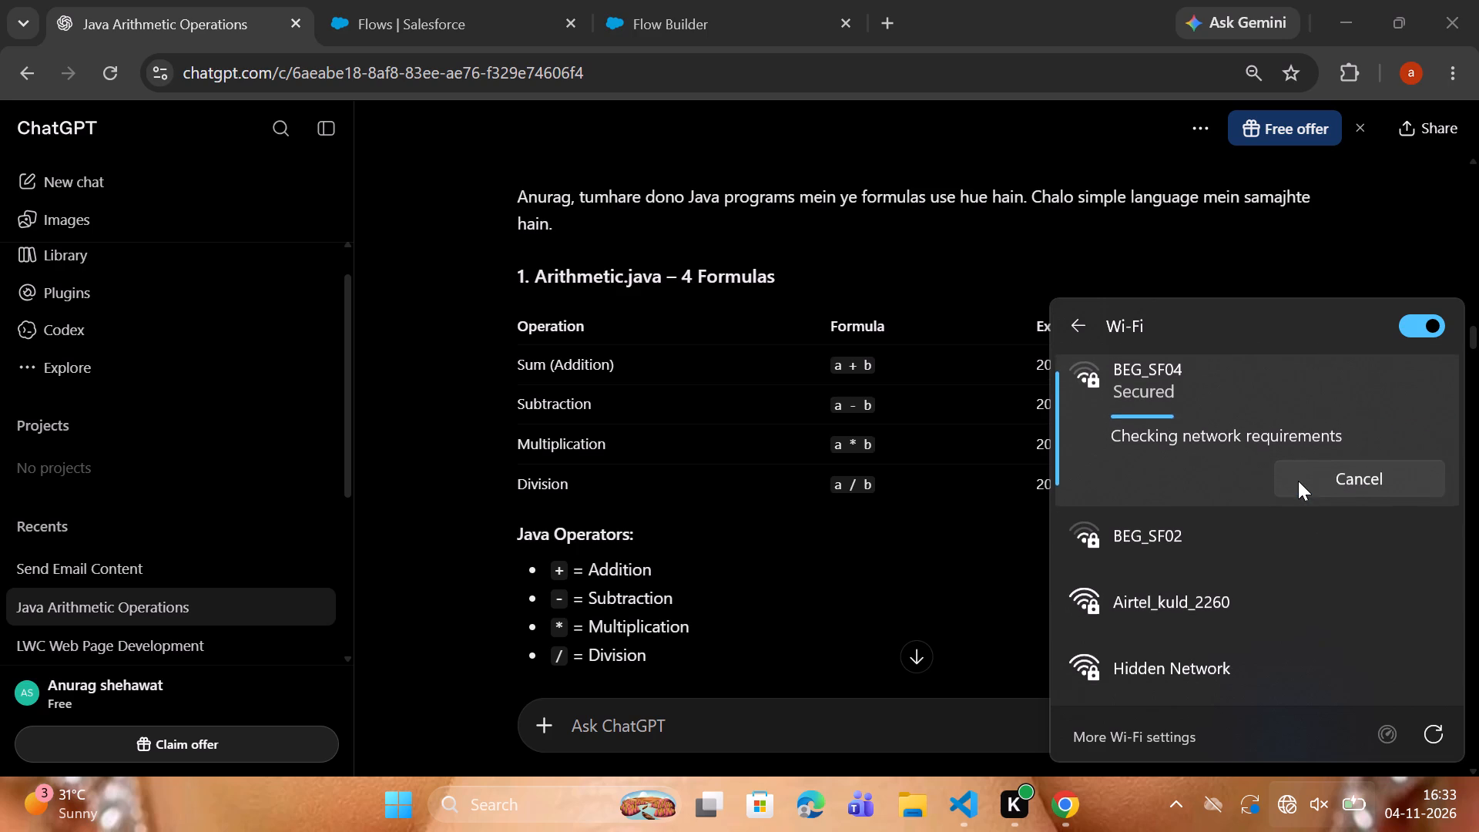
{"action": "scroll", "coordinate": [1298, 481], "scroll_direction": "down", "scroll_amount": 4}
{"action": "scroll", "coordinate": [1199, 570], "scroll_direction": "down", "scroll_amount": 1}
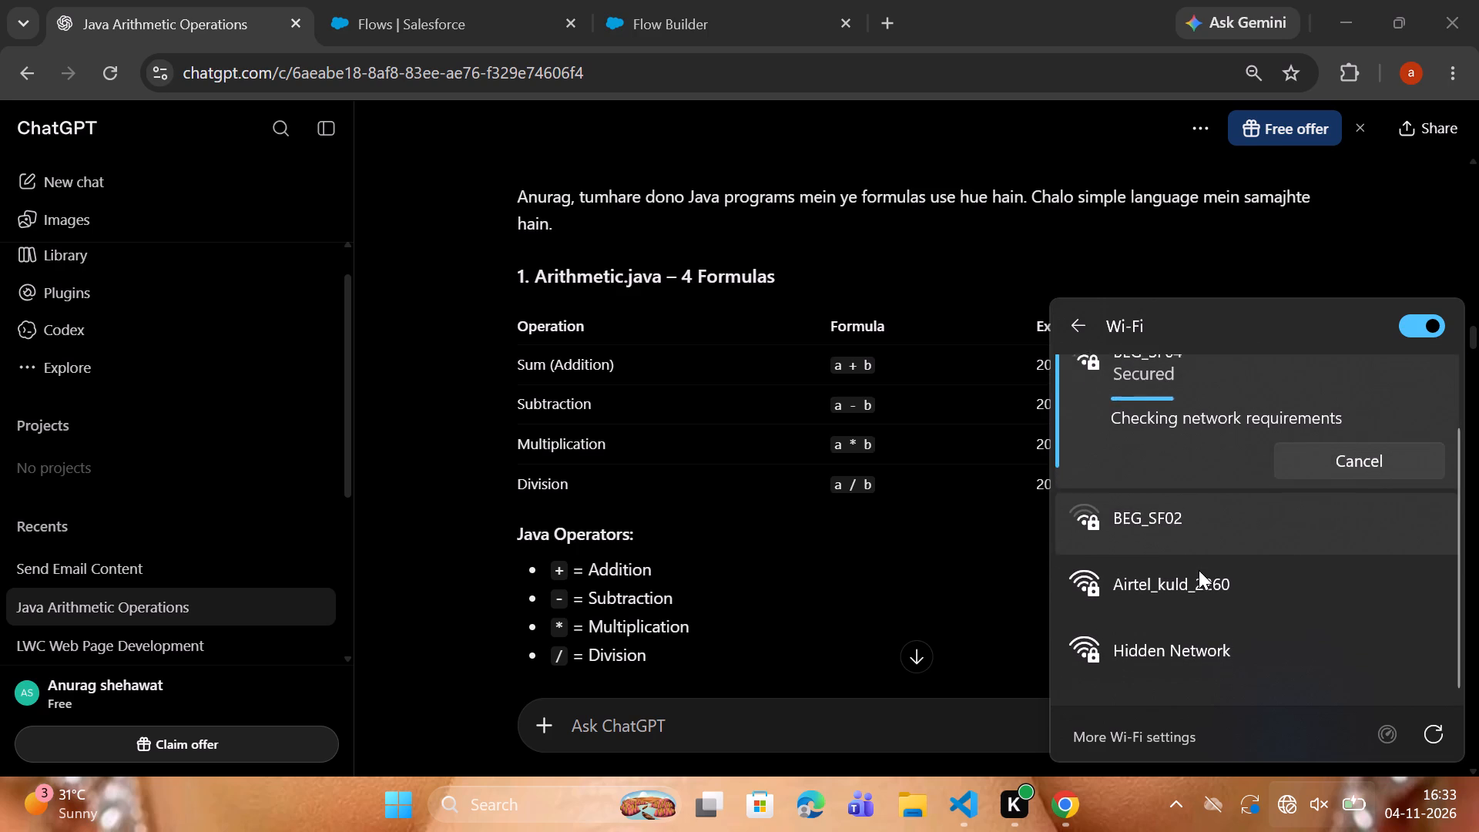
{"action": "scroll", "coordinate": [1199, 570], "scroll_direction": "down", "scroll_amount": 1}
{"action": "left_click", "coordinate": [865, 375]}
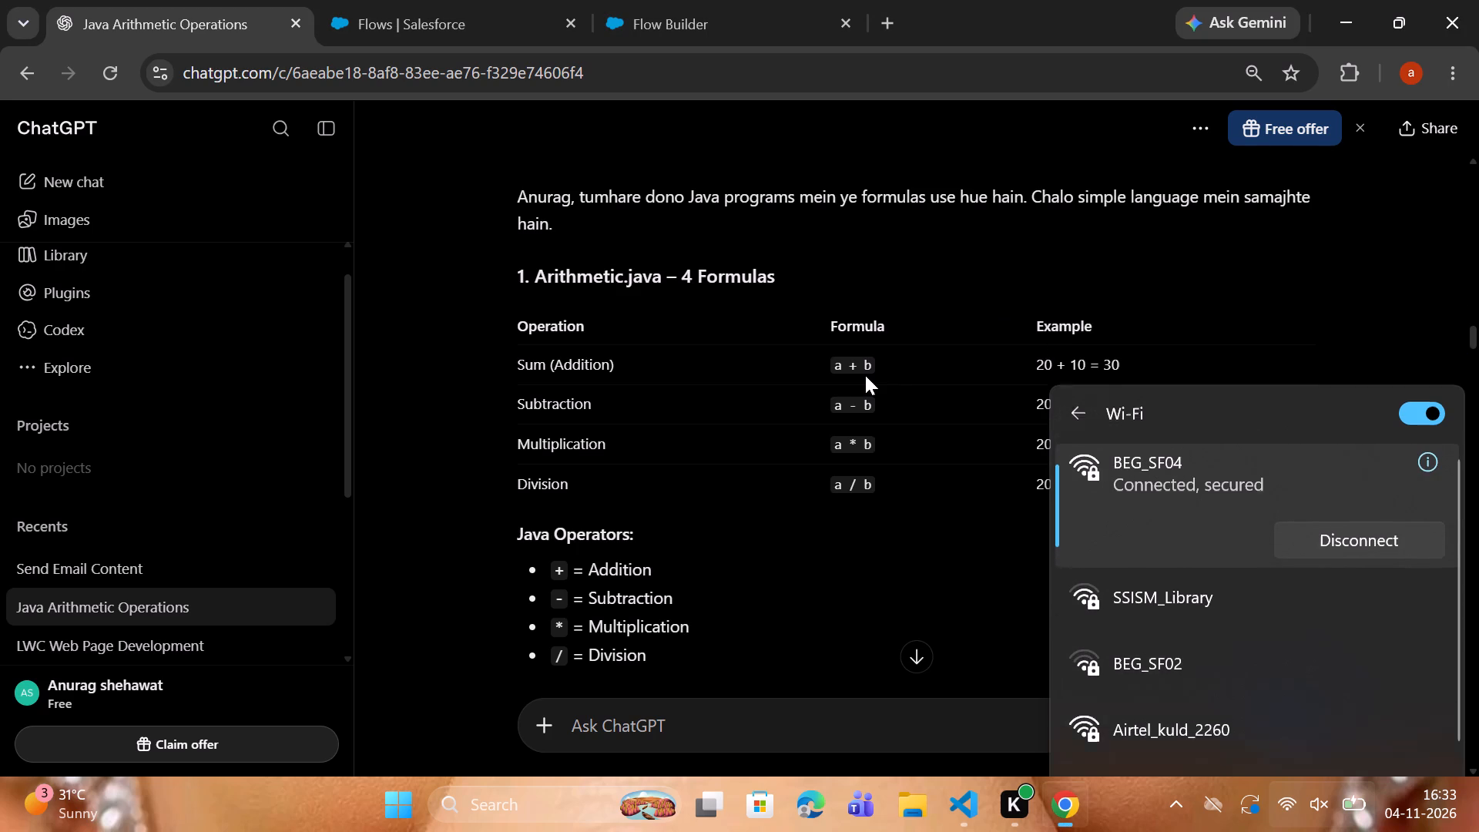
Return from the ChatGPT notes to the Salesforce Flow Builder and check the state of the flow.
{"action": "scroll", "coordinate": [592, 433], "scroll_direction": "down", "scroll_amount": 1}
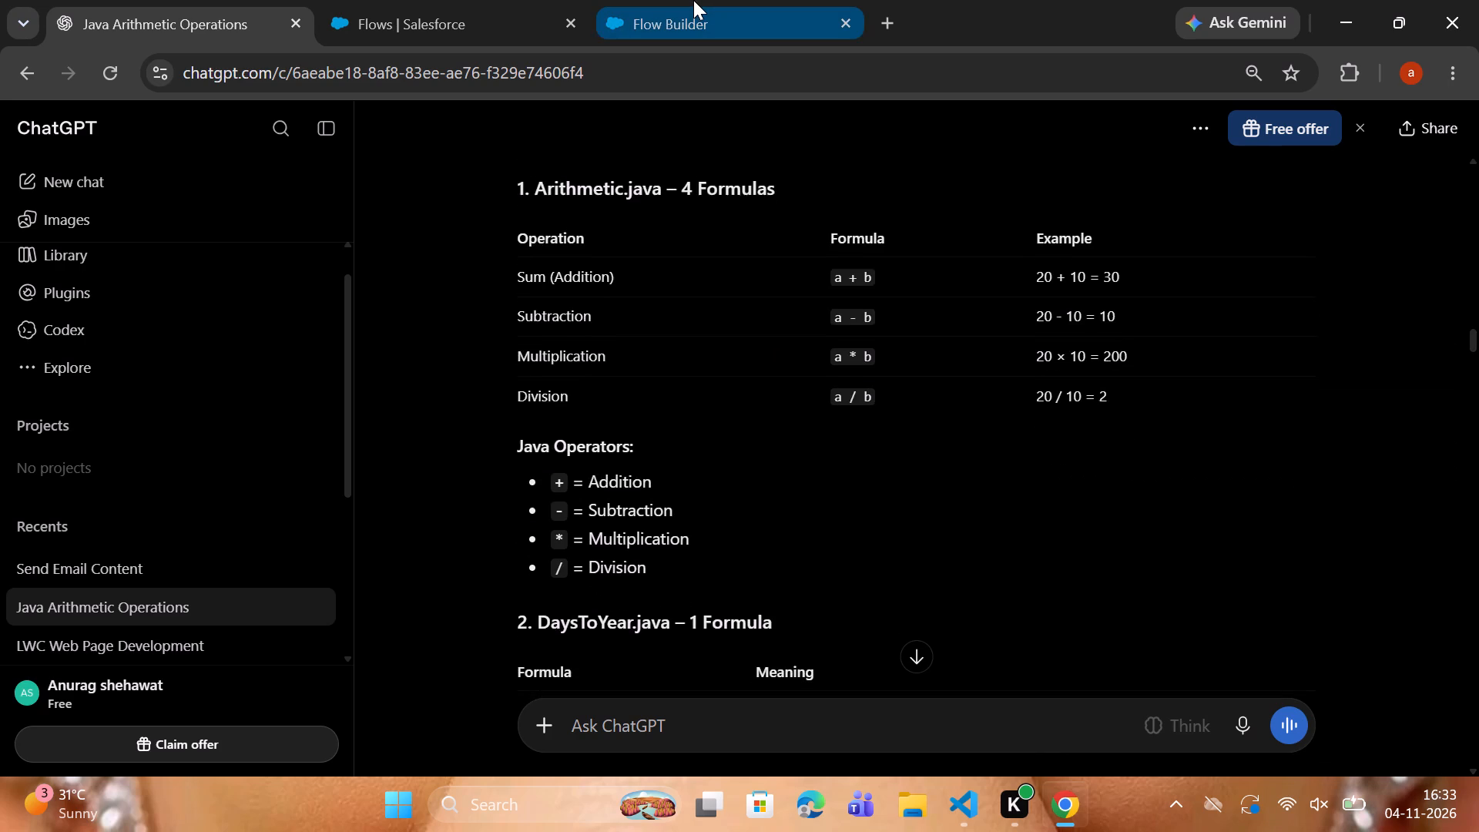
{"action": "left_click", "coordinate": [693, 0]}
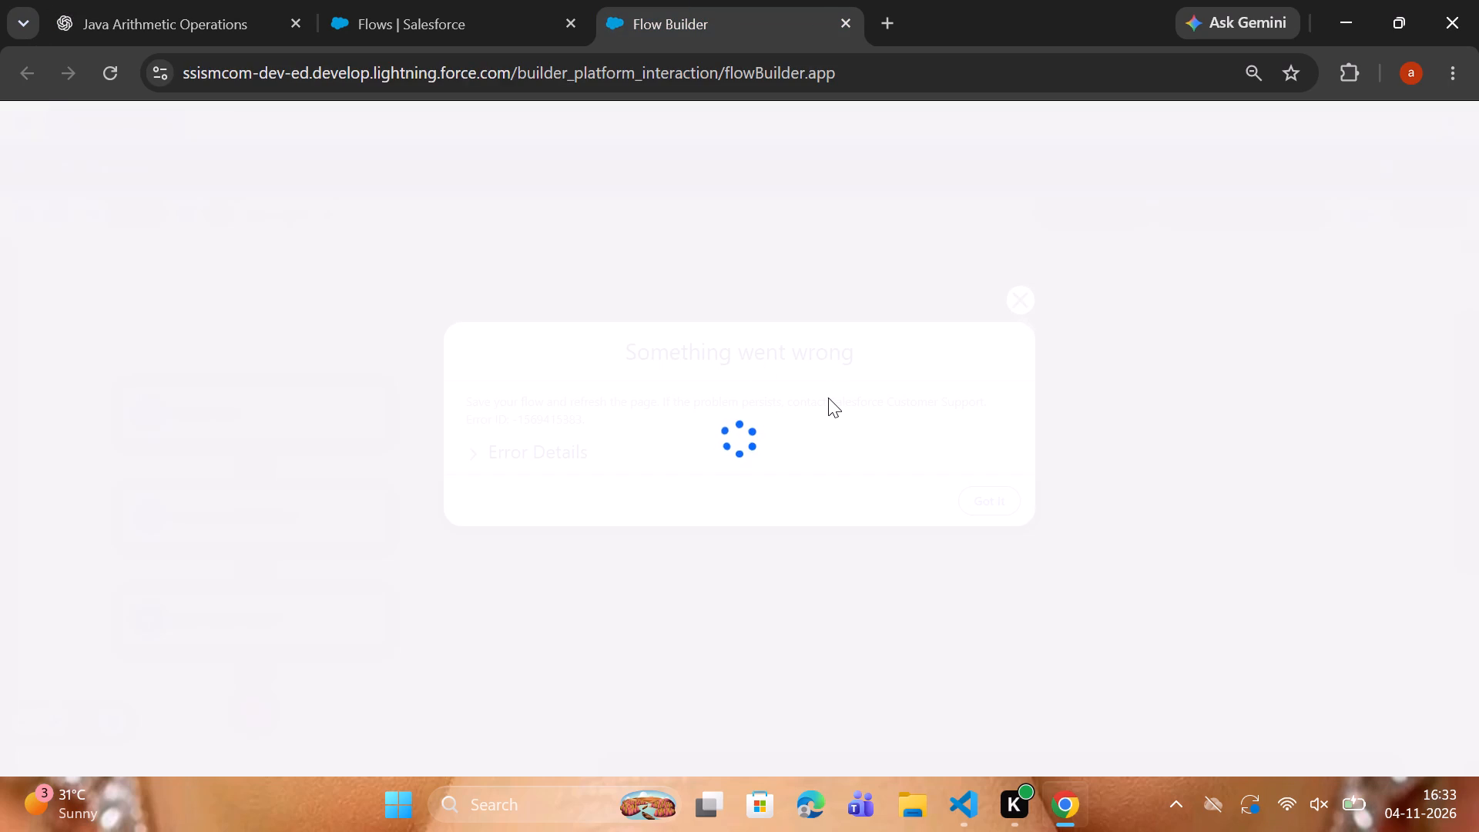
Go back to the Flows setup page in Salesforce and open the choice of flow list views.
{"action": "left_click", "coordinate": [388, 8]}
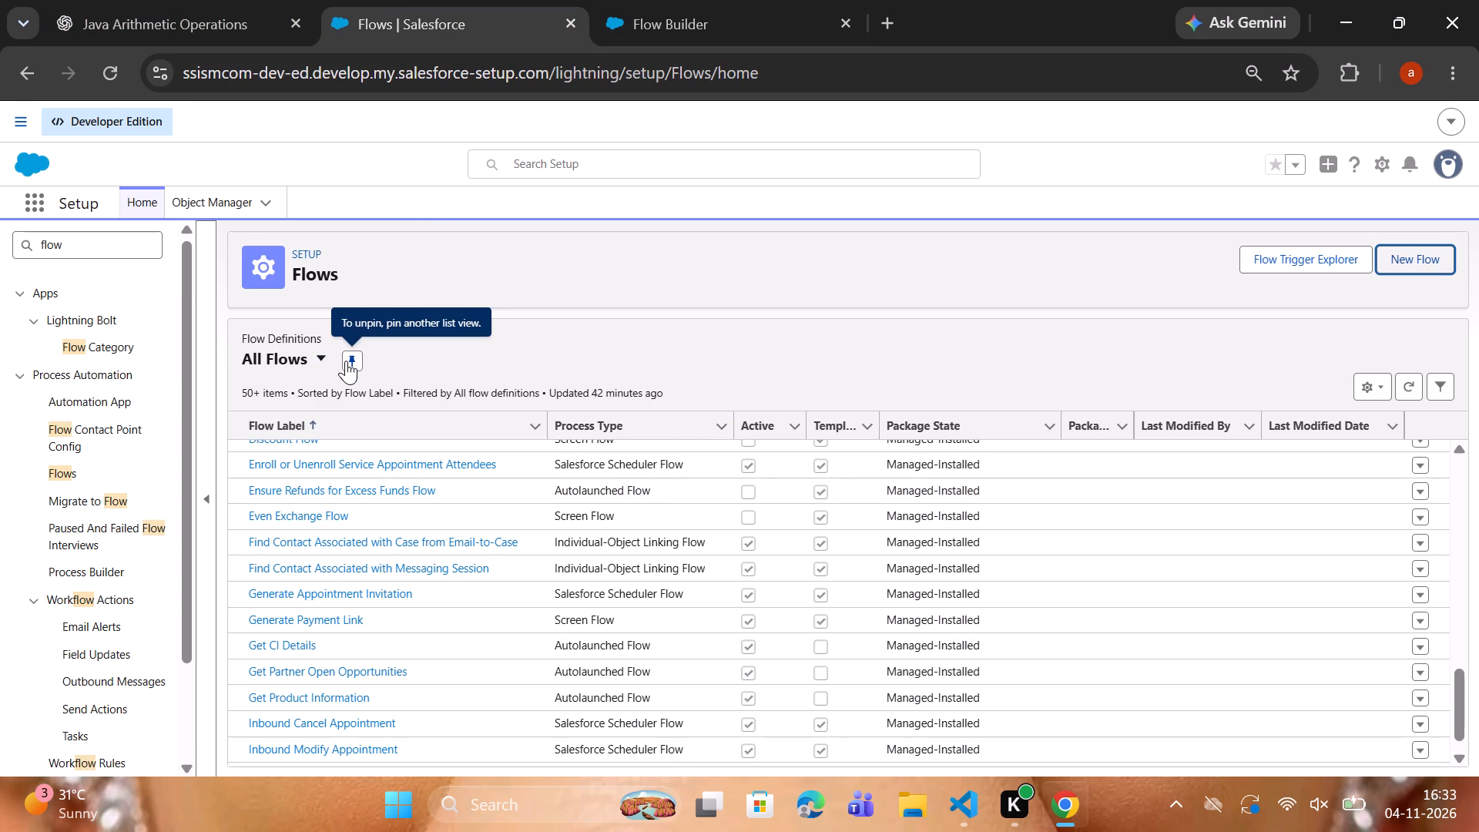
{"action": "left_click", "coordinate": [295, 352]}
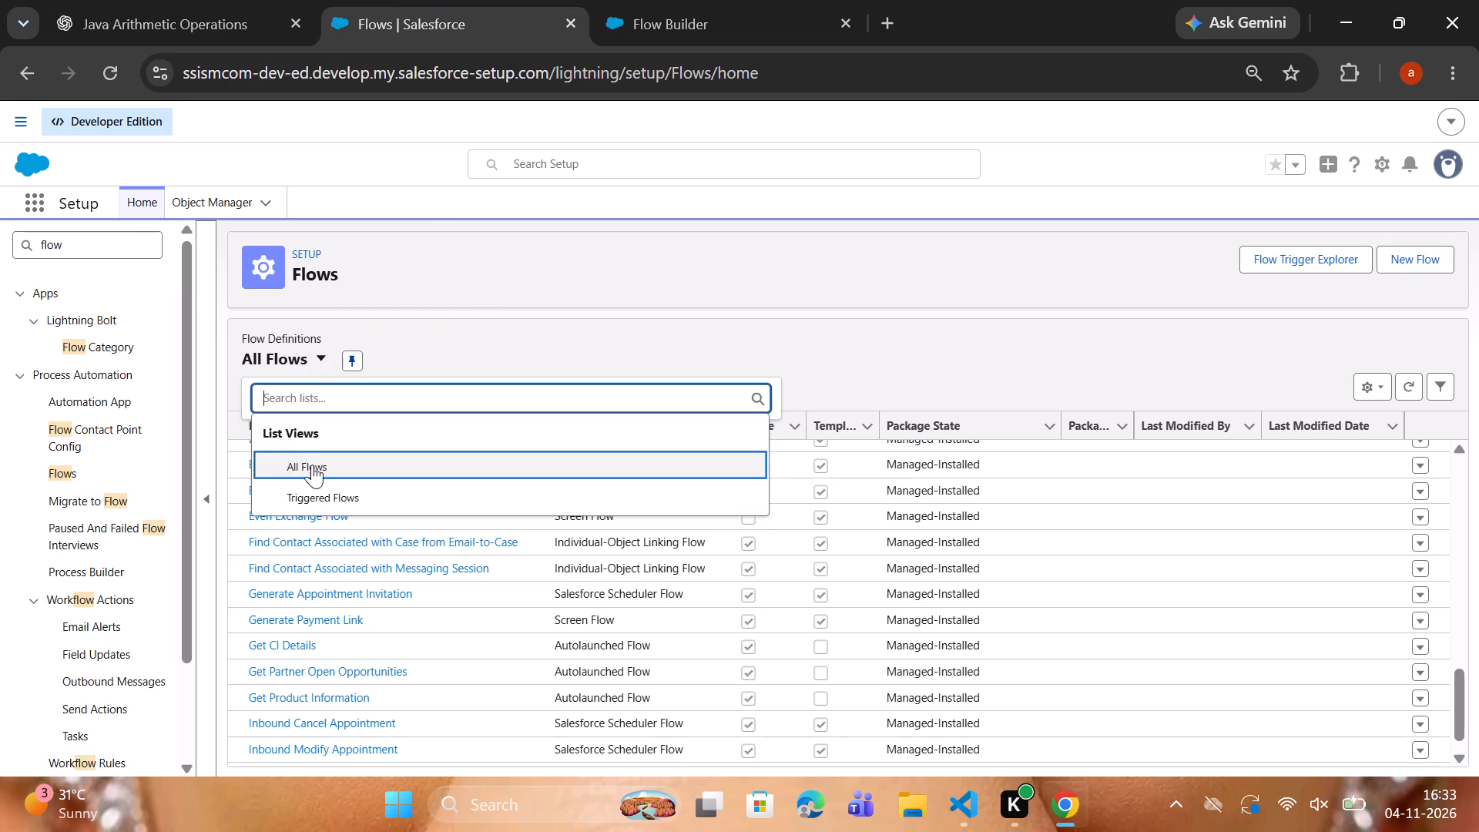
Switch the Salesforce flow list to the Triggered Flows view and open the Student Registration Confirmation flow.
{"action": "left_click", "coordinate": [319, 510]}
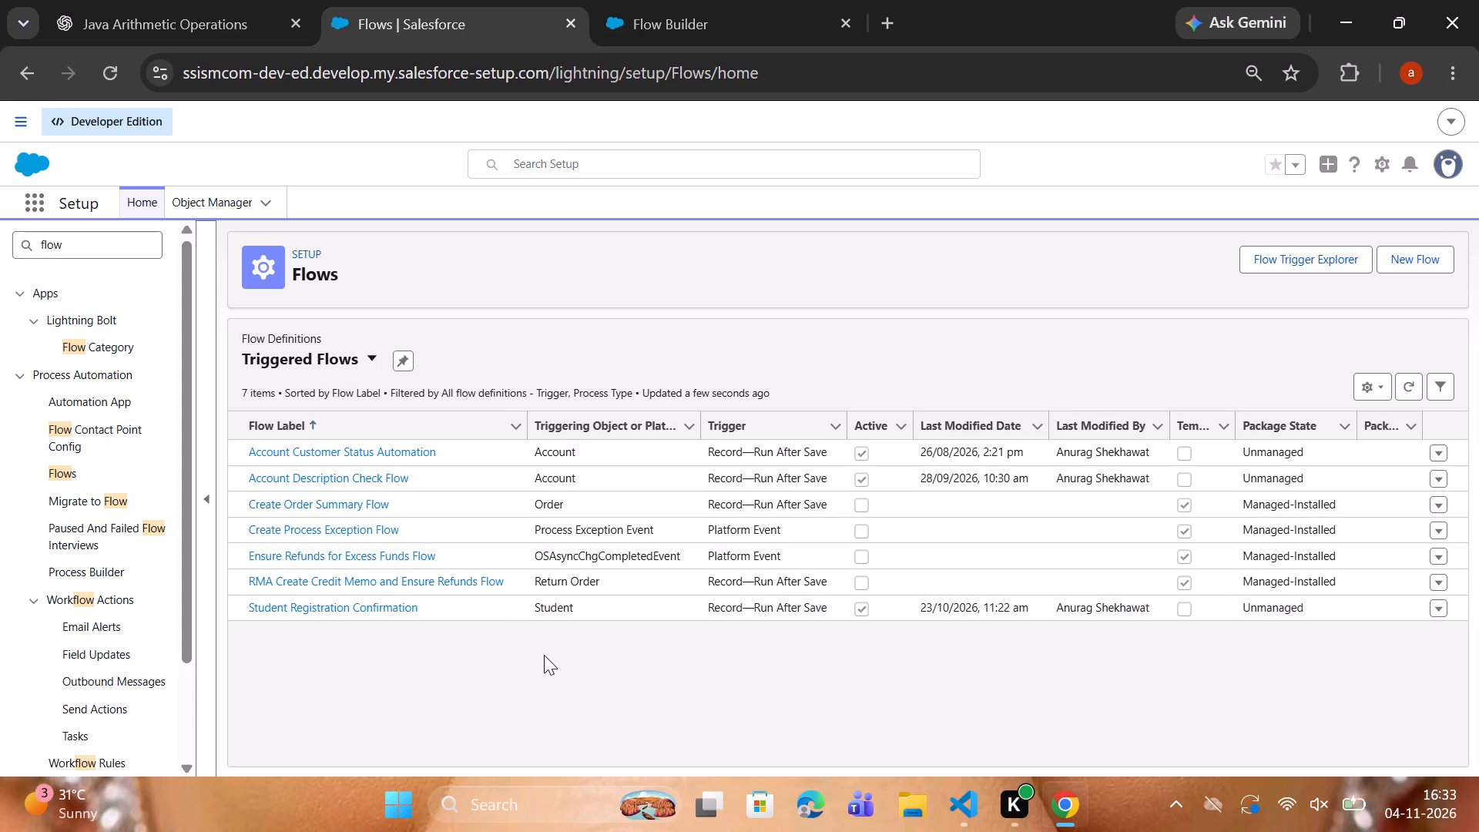
{"action": "left_click", "coordinate": [294, 614]}
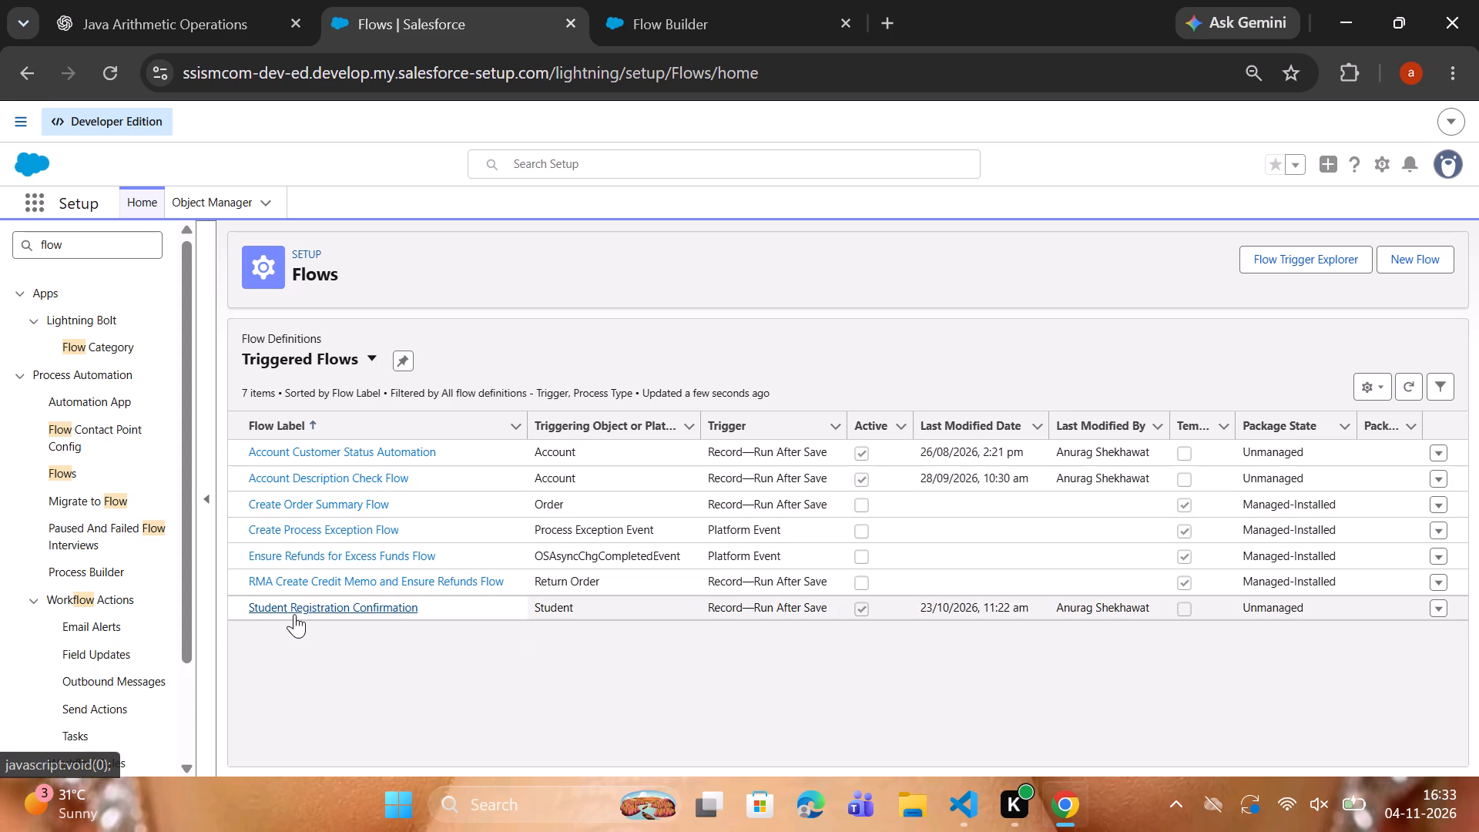
{"action": "left_click", "coordinate": [884, 0]}
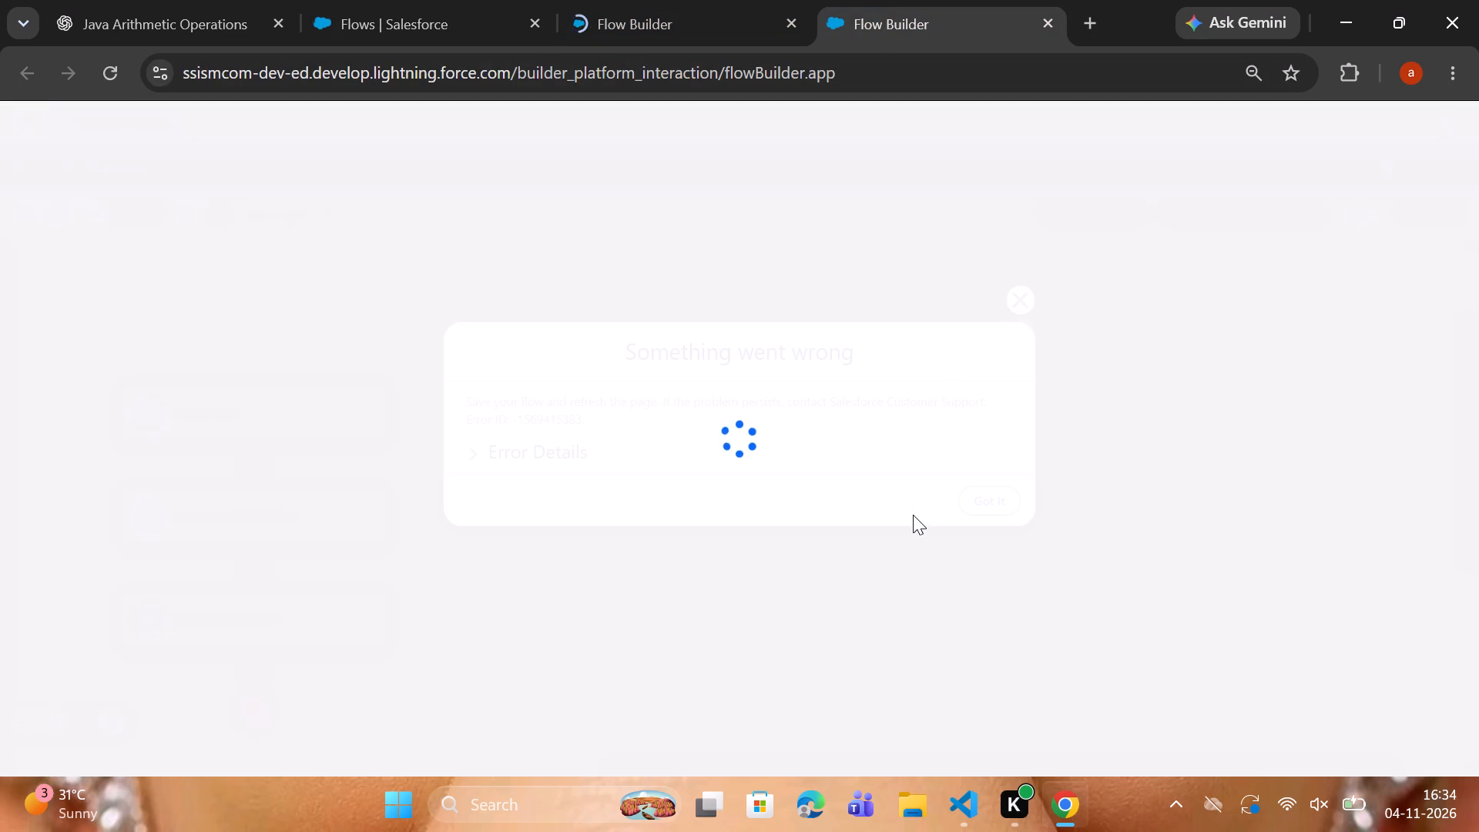
{"action": "left_click", "coordinate": [695, 0]}
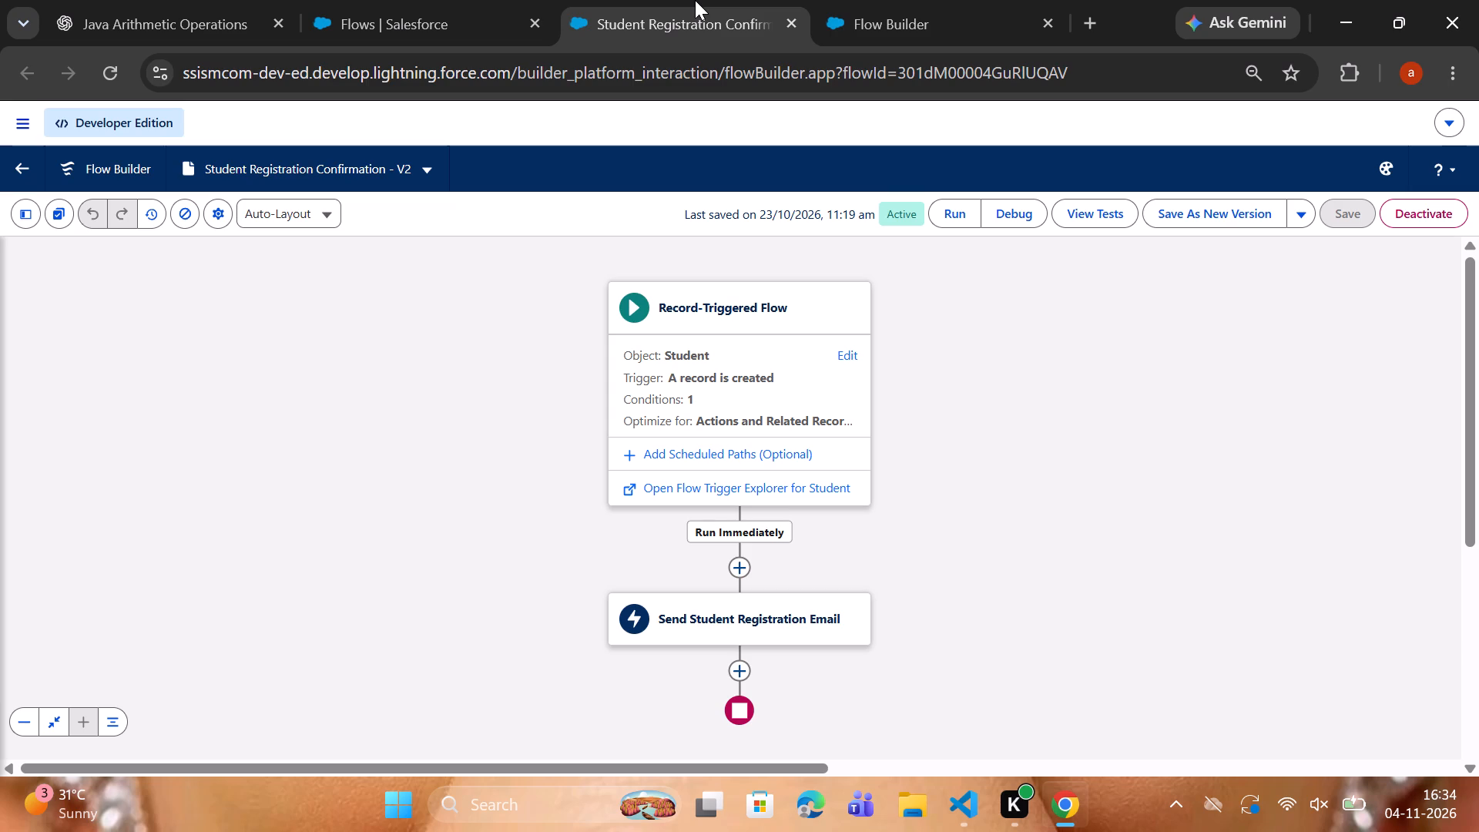
Review the input values of the Send Student Registration Email action, and close its details.
{"action": "scroll", "coordinate": [1094, 309], "scroll_direction": "down", "scroll_amount": 1}
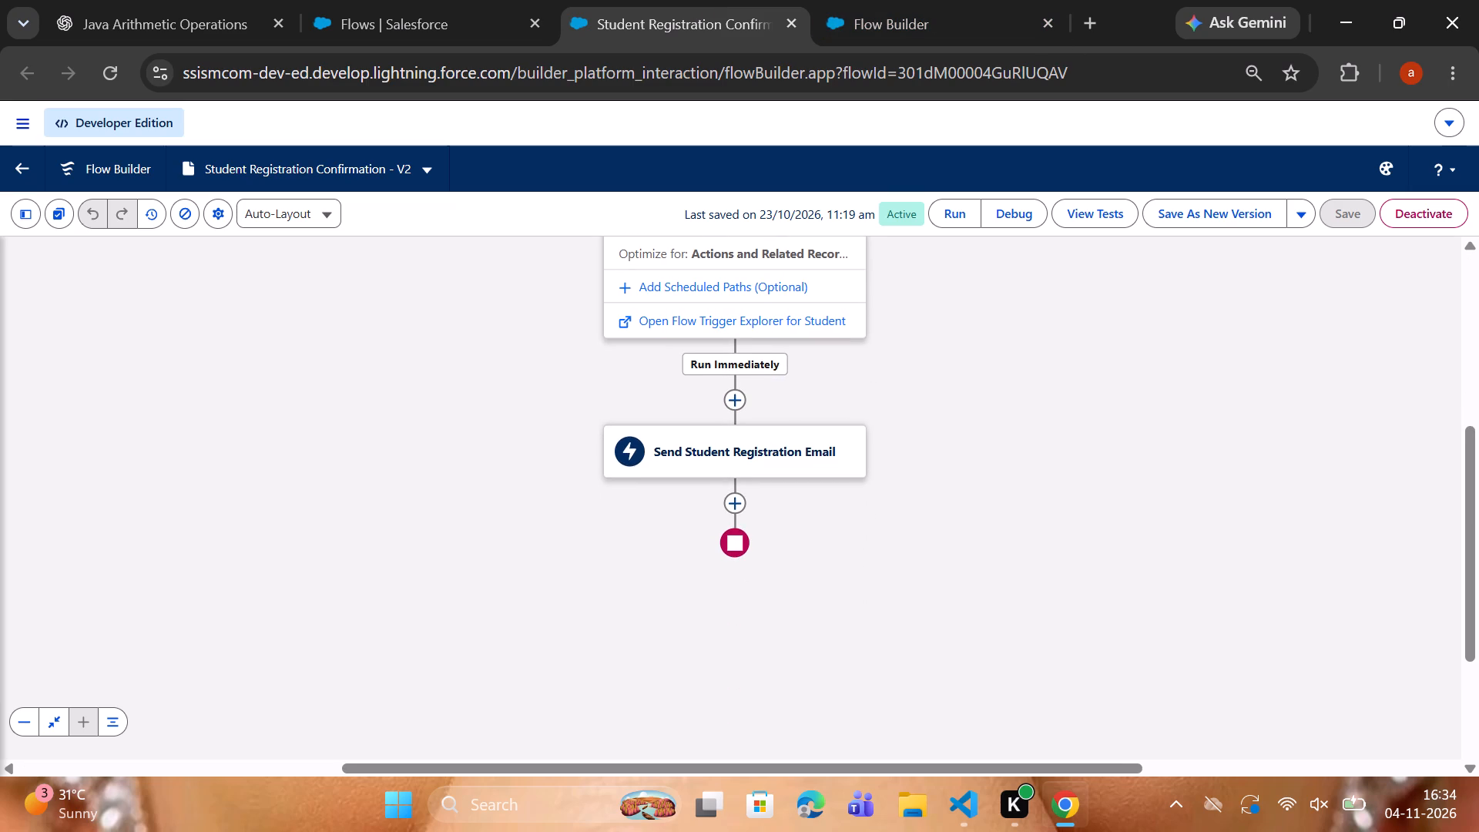
{"action": "left_click", "coordinate": [785, 442]}
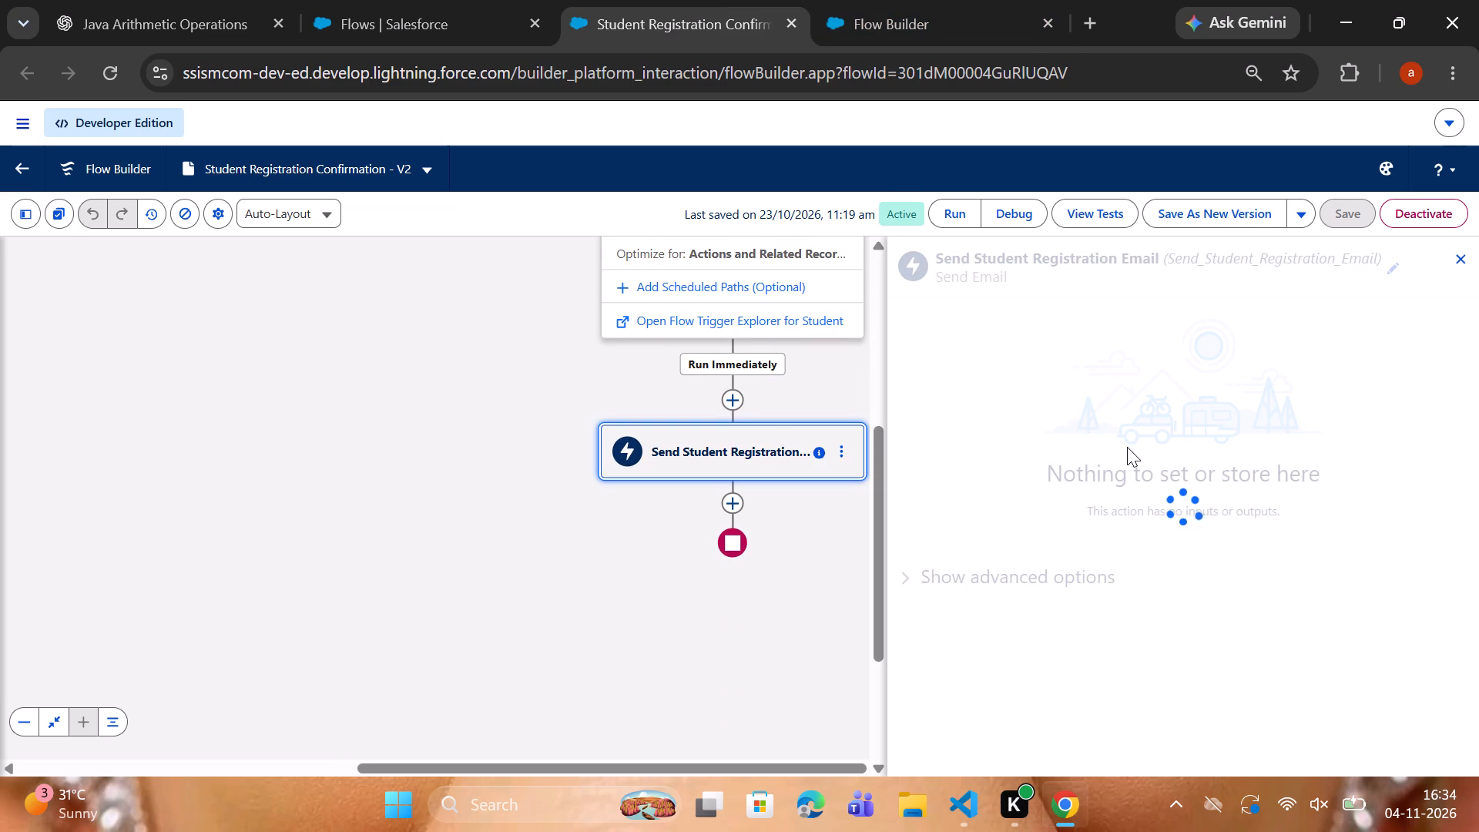
{"action": "scroll", "coordinate": [1127, 447], "scroll_direction": "down", "scroll_amount": 1}
{"action": "scroll", "coordinate": [1127, 447], "scroll_direction": "left", "scroll_amount": 8}
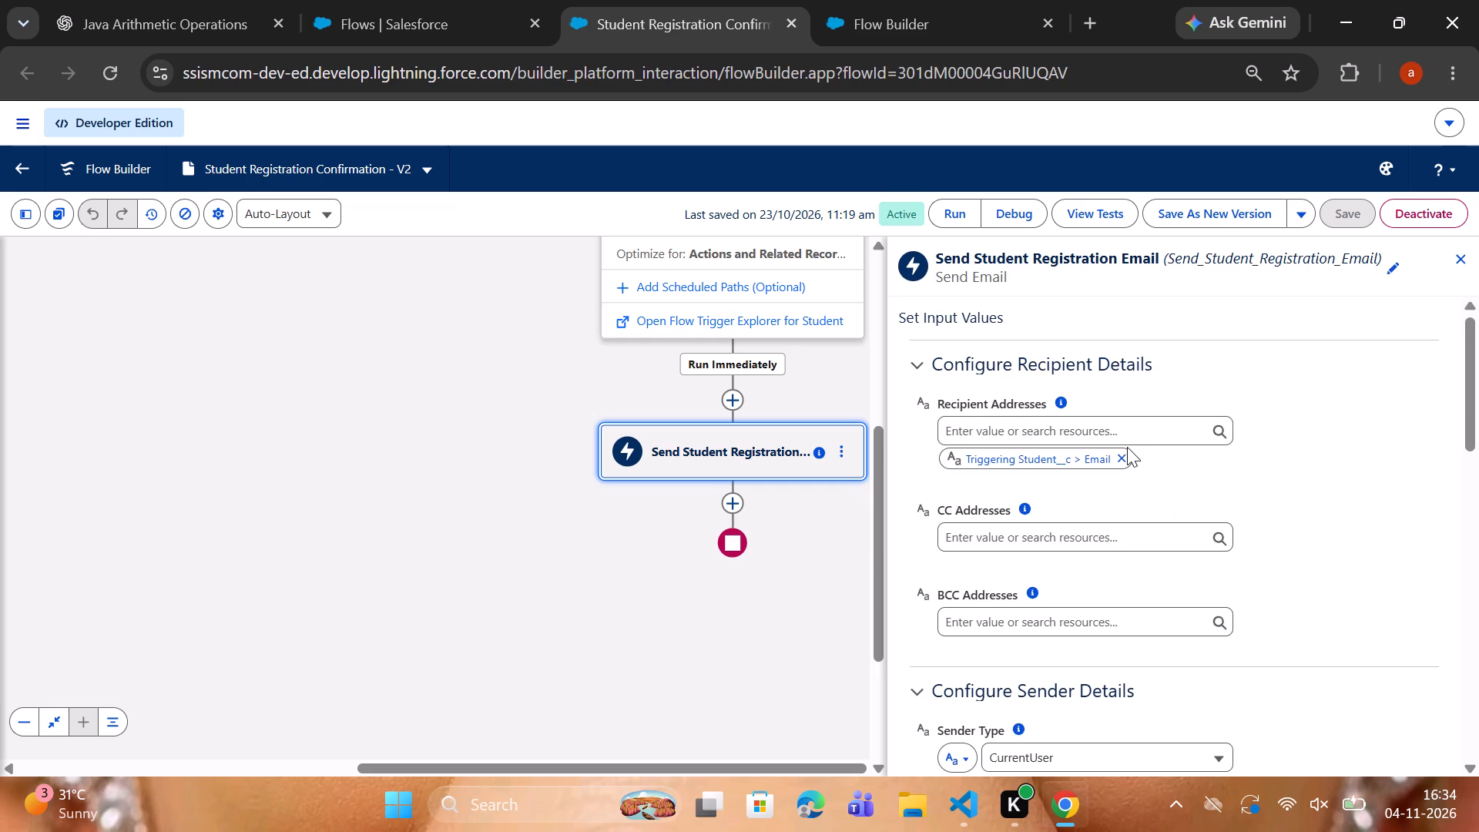
{"action": "scroll", "coordinate": [1127, 447], "scroll_direction": "left", "scroll_amount": 1}
{"action": "scroll", "coordinate": [1127, 447], "scroll_direction": "down", "scroll_amount": 11}
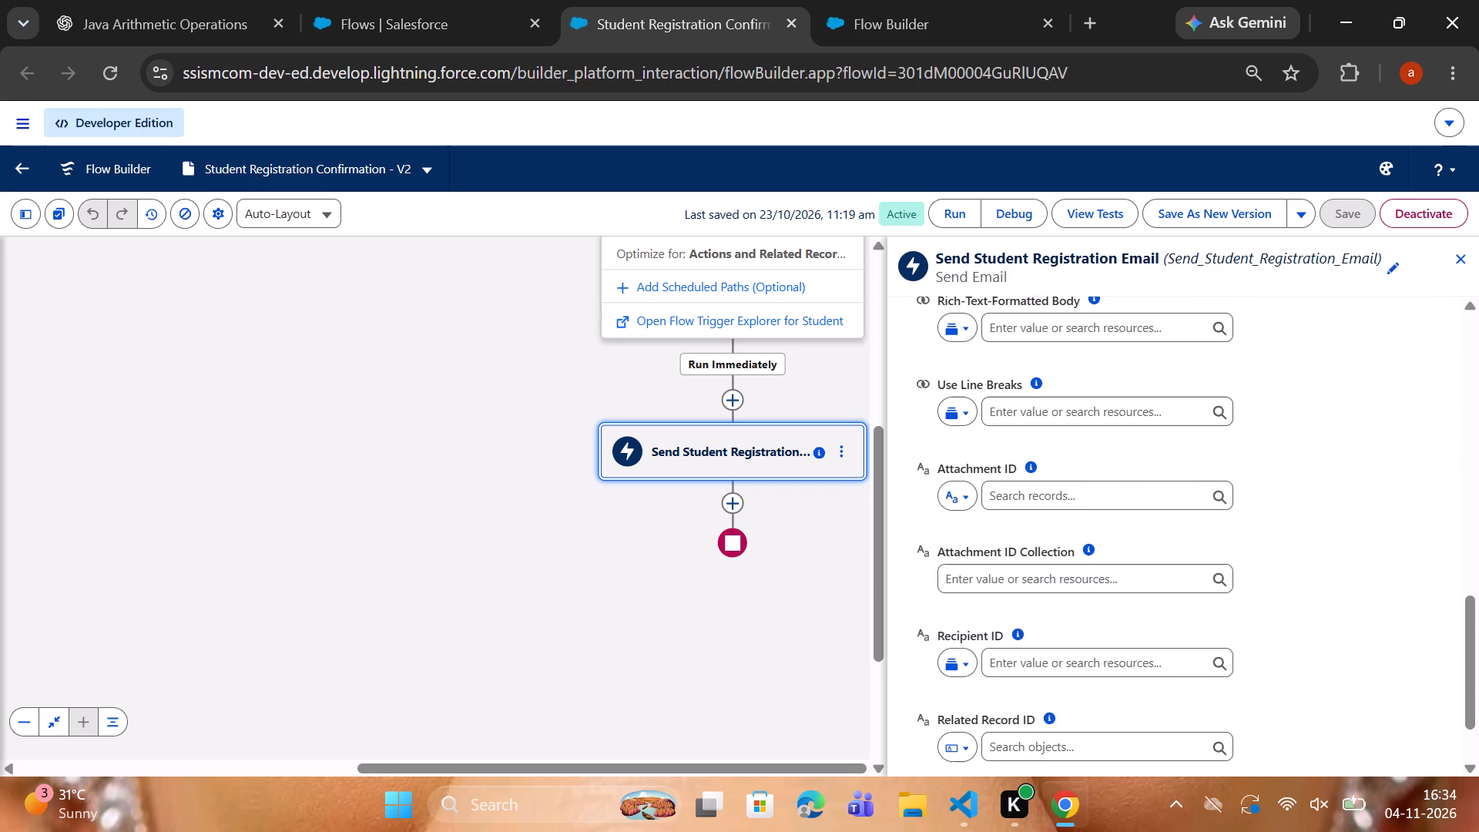
{"action": "scroll", "coordinate": [1127, 447], "scroll_direction": "down", "scroll_amount": 4}
{"action": "left_click", "coordinate": [1461, 250]}
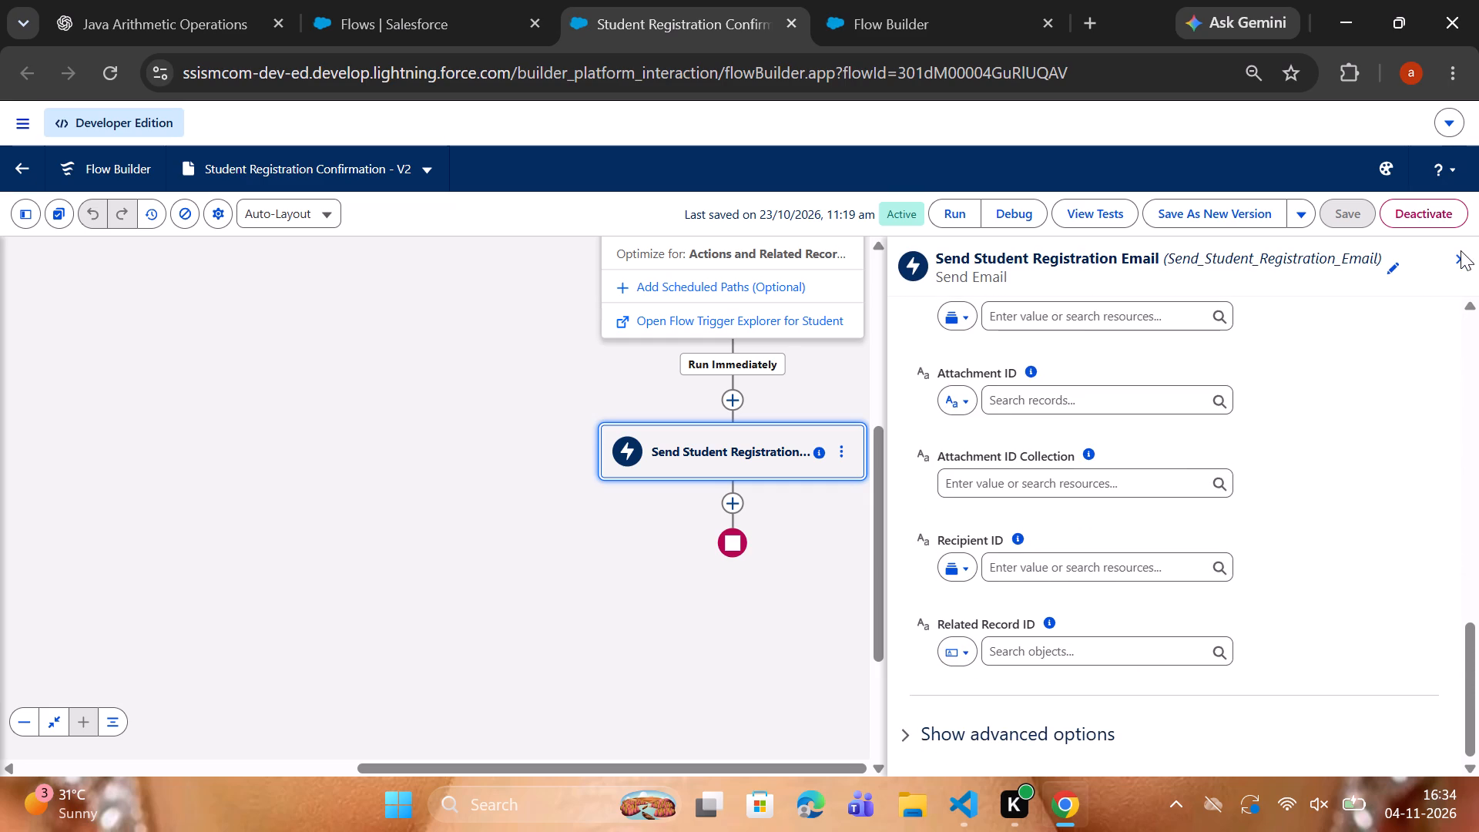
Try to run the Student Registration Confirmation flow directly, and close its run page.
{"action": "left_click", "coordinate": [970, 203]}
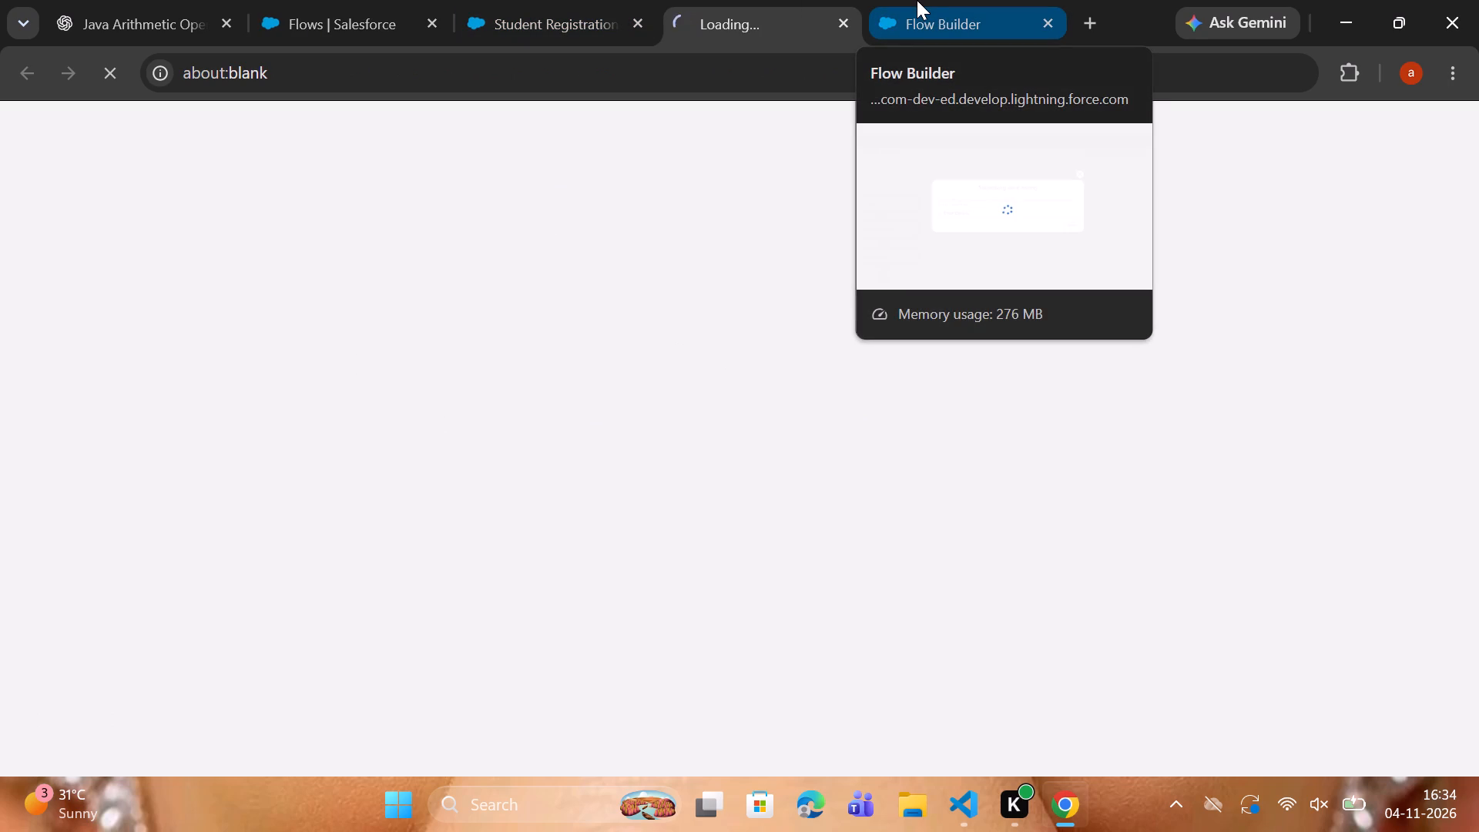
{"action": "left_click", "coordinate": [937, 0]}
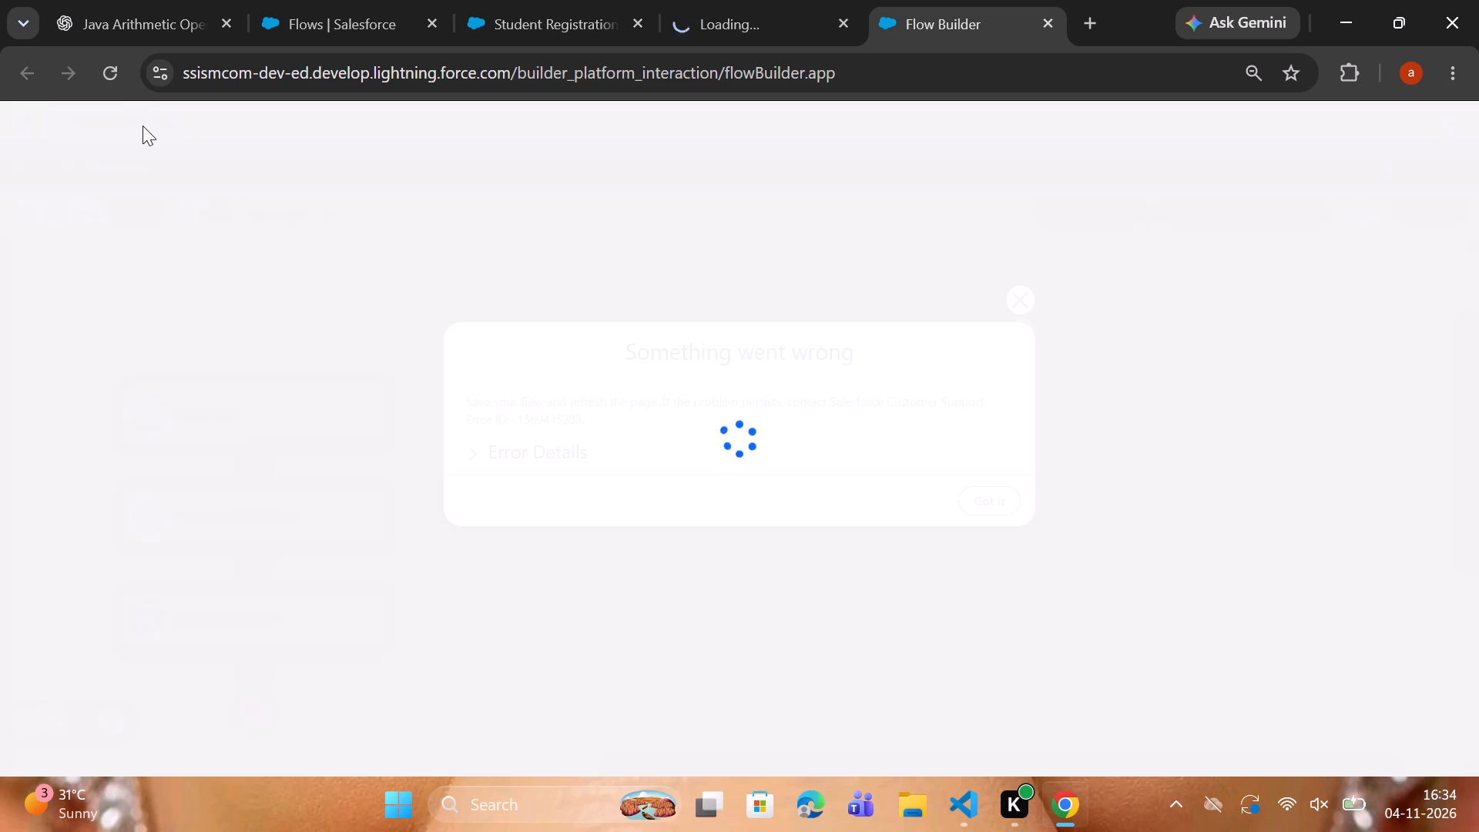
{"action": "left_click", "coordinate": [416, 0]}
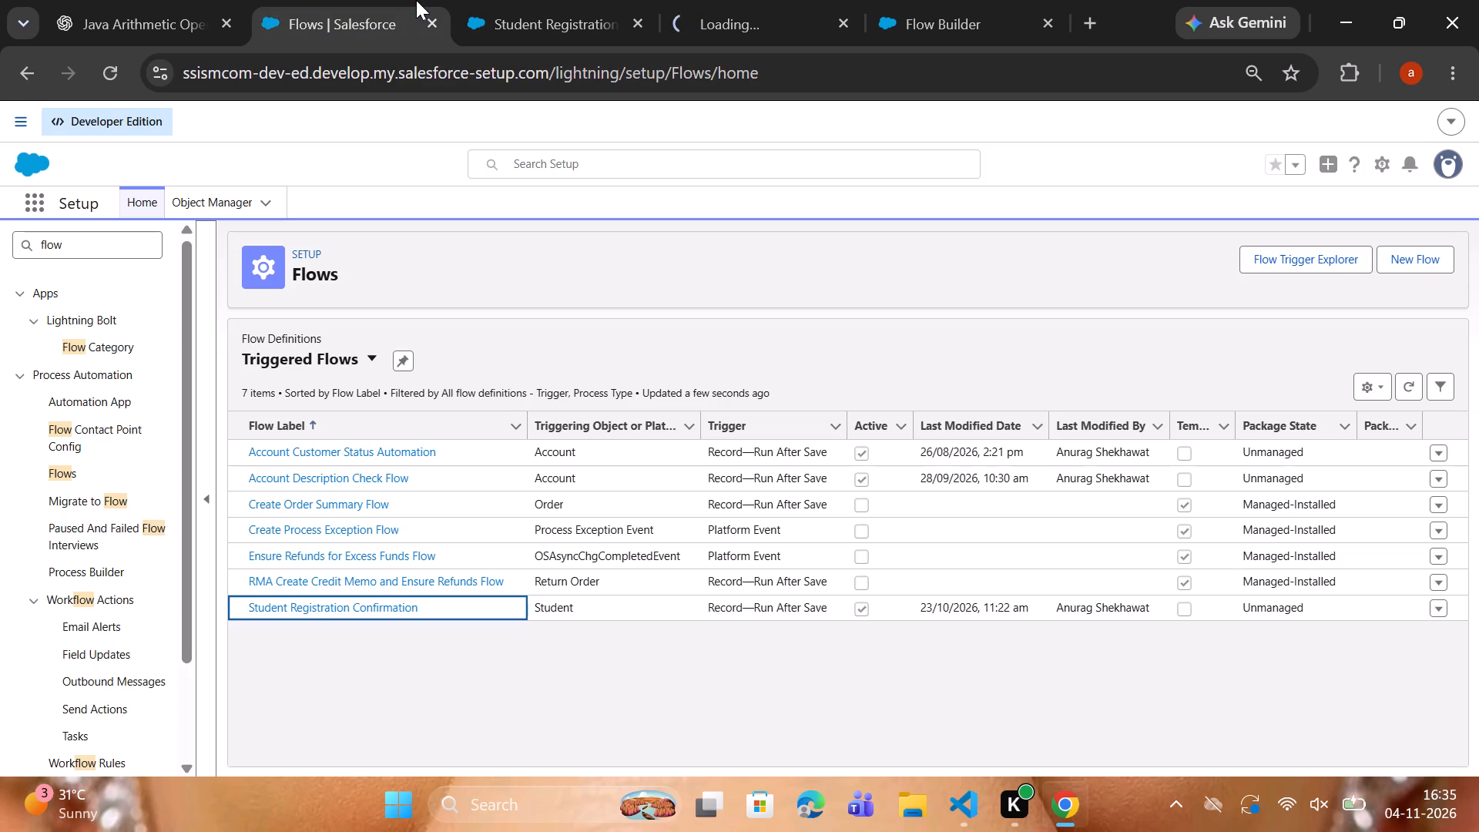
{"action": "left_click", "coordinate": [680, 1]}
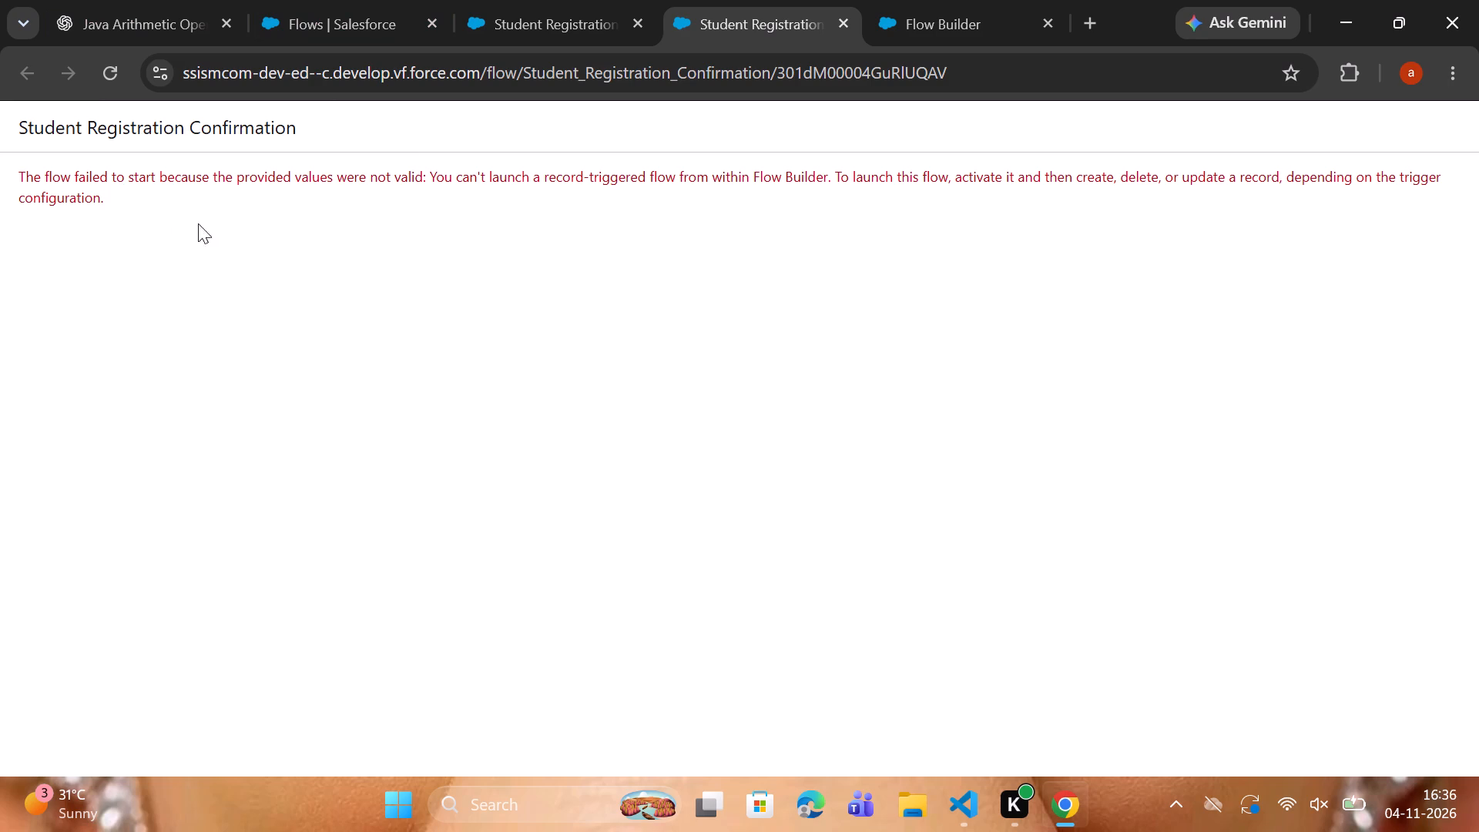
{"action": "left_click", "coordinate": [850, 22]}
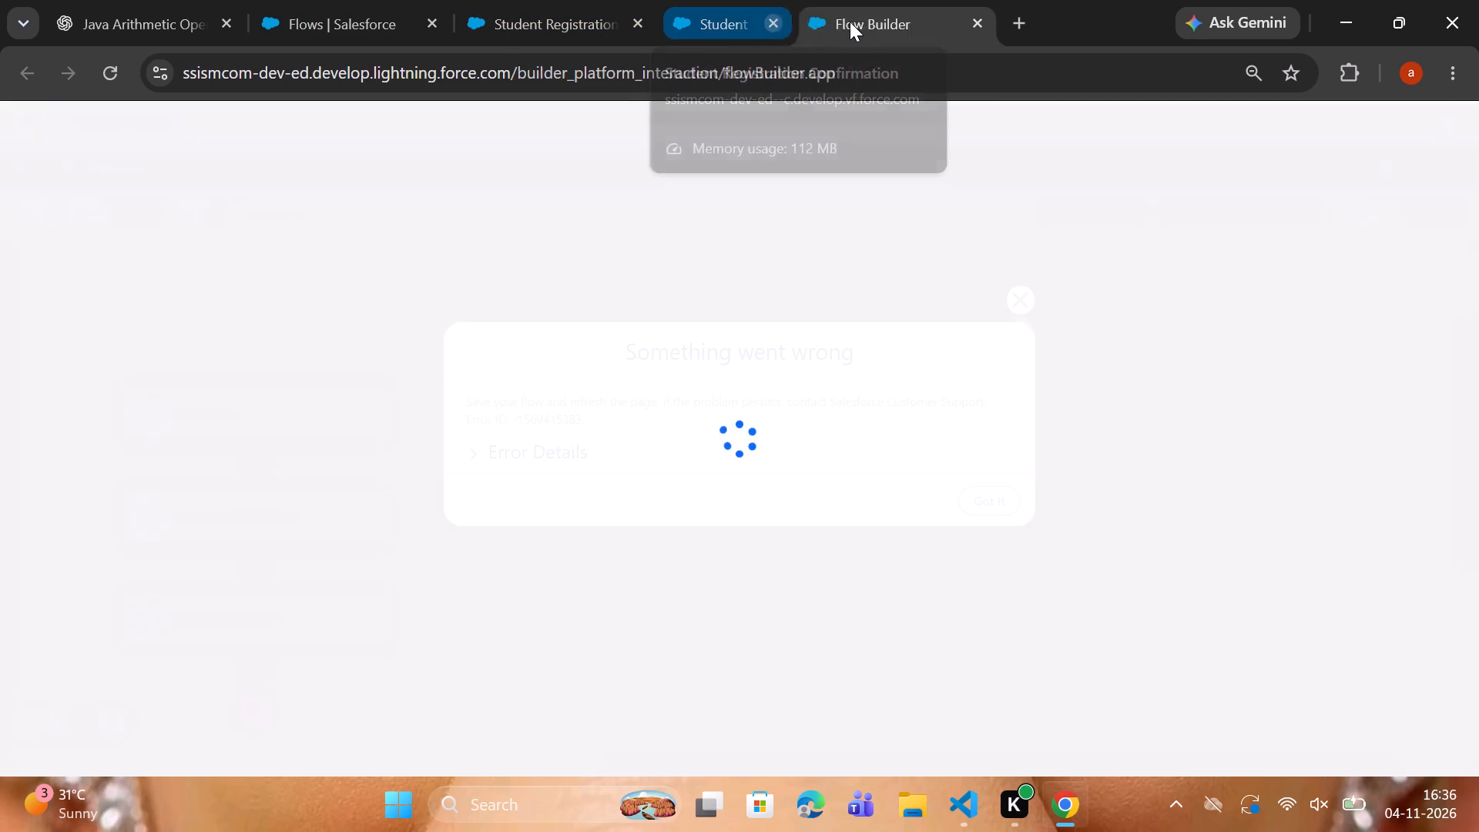
Set up a debug run of Student Registration Confirmation on the Run Immediately path with Vikash as the triggering student record.
{"action": "left_click", "coordinate": [629, 29]}
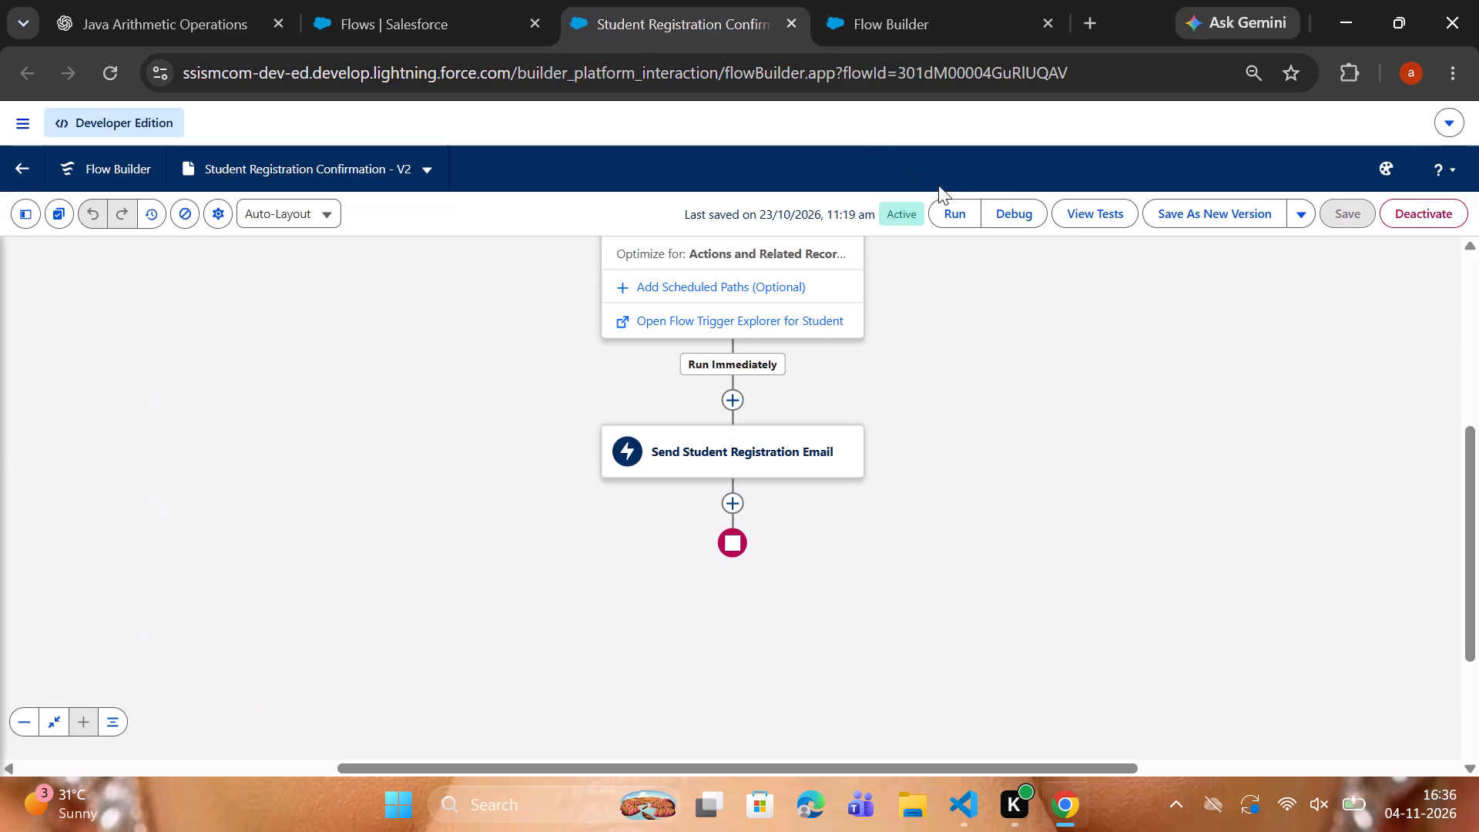
{"action": "left_click", "coordinate": [1017, 211]}
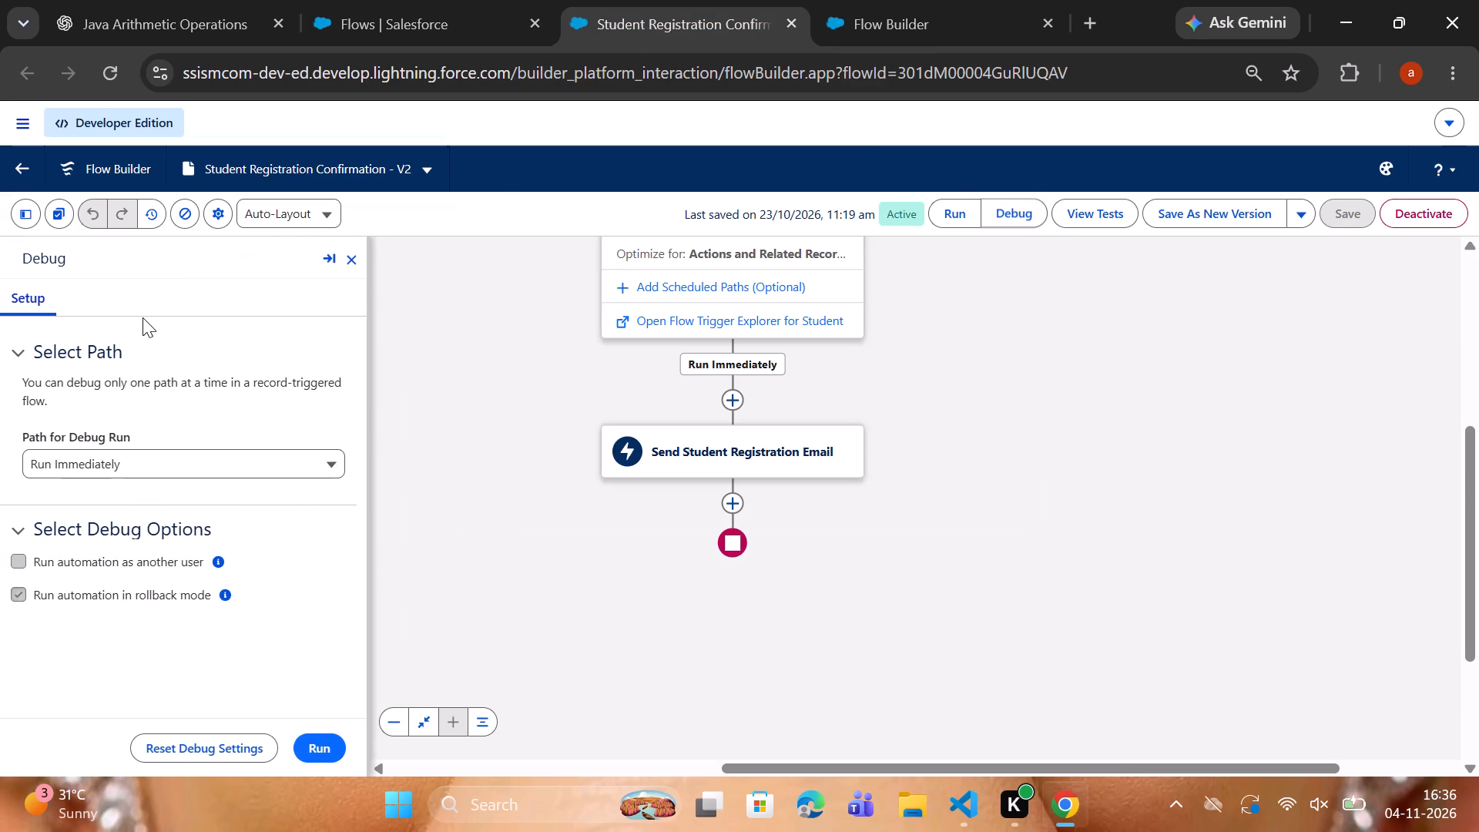
{"action": "left_click", "coordinate": [145, 470]}
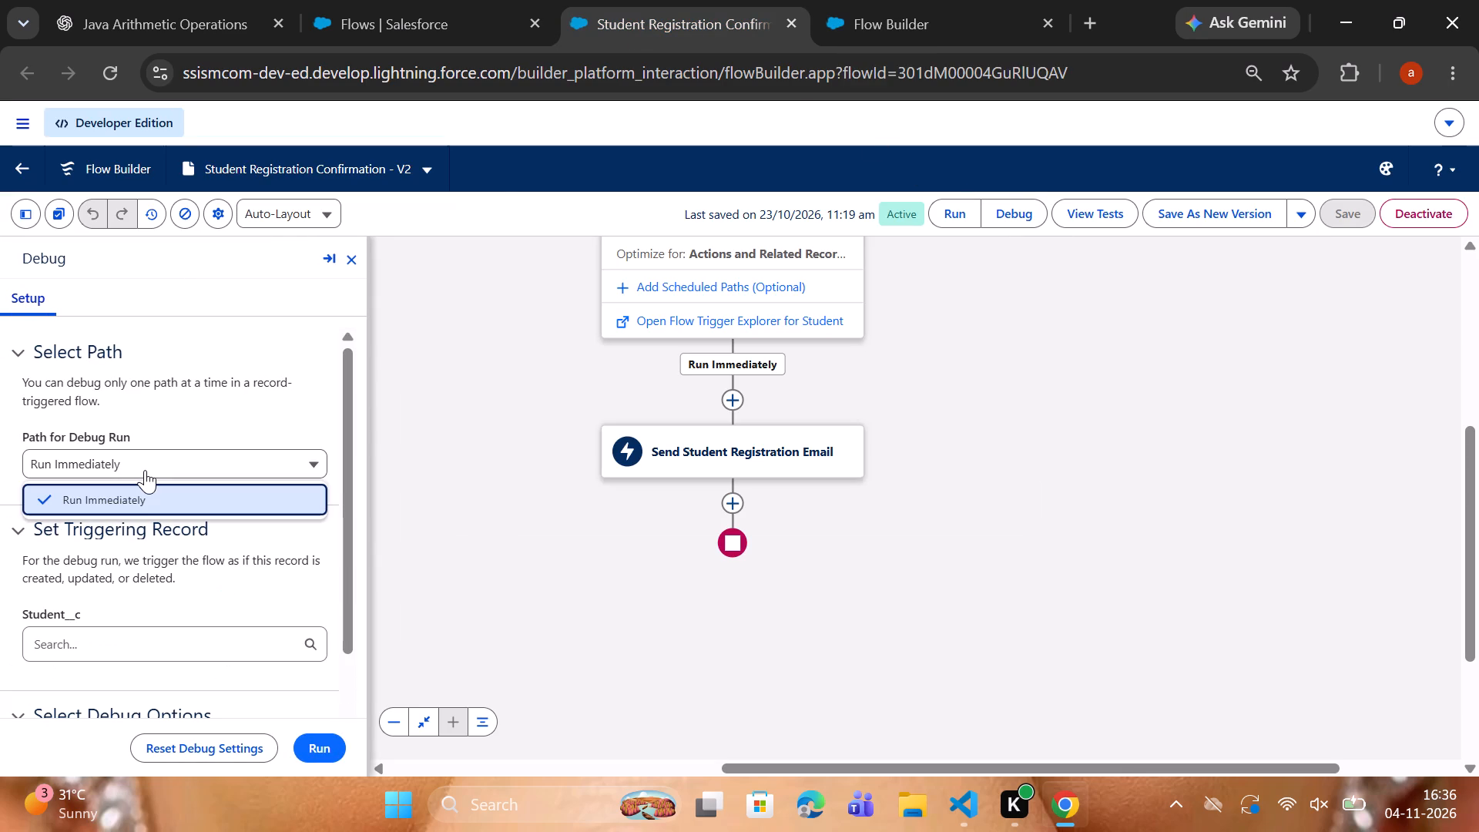
{"action": "left_click", "coordinate": [145, 470]}
{"action": "left_click", "coordinate": [126, 652]}
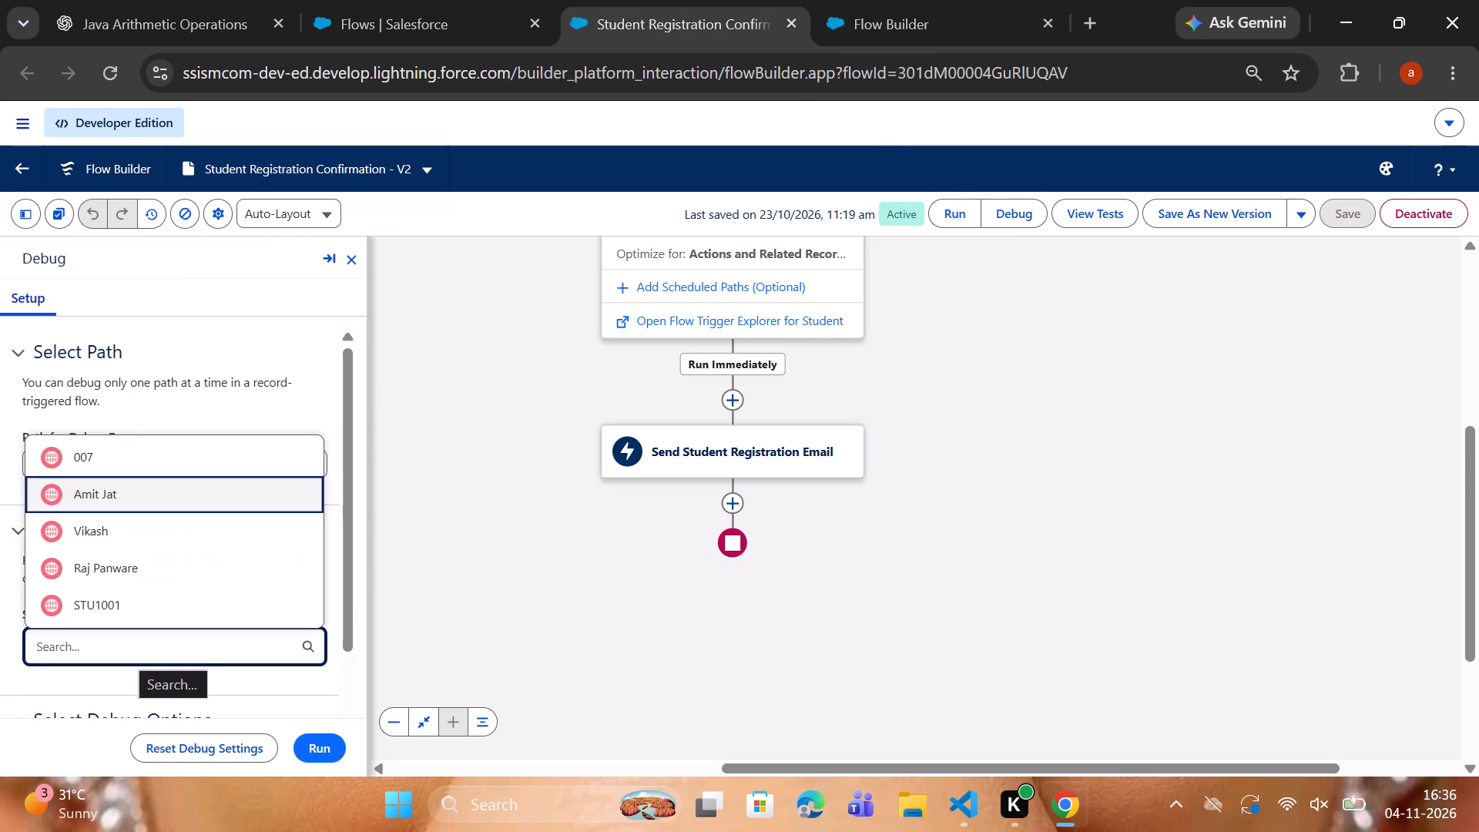
{"action": "left_click", "coordinate": [106, 518]}
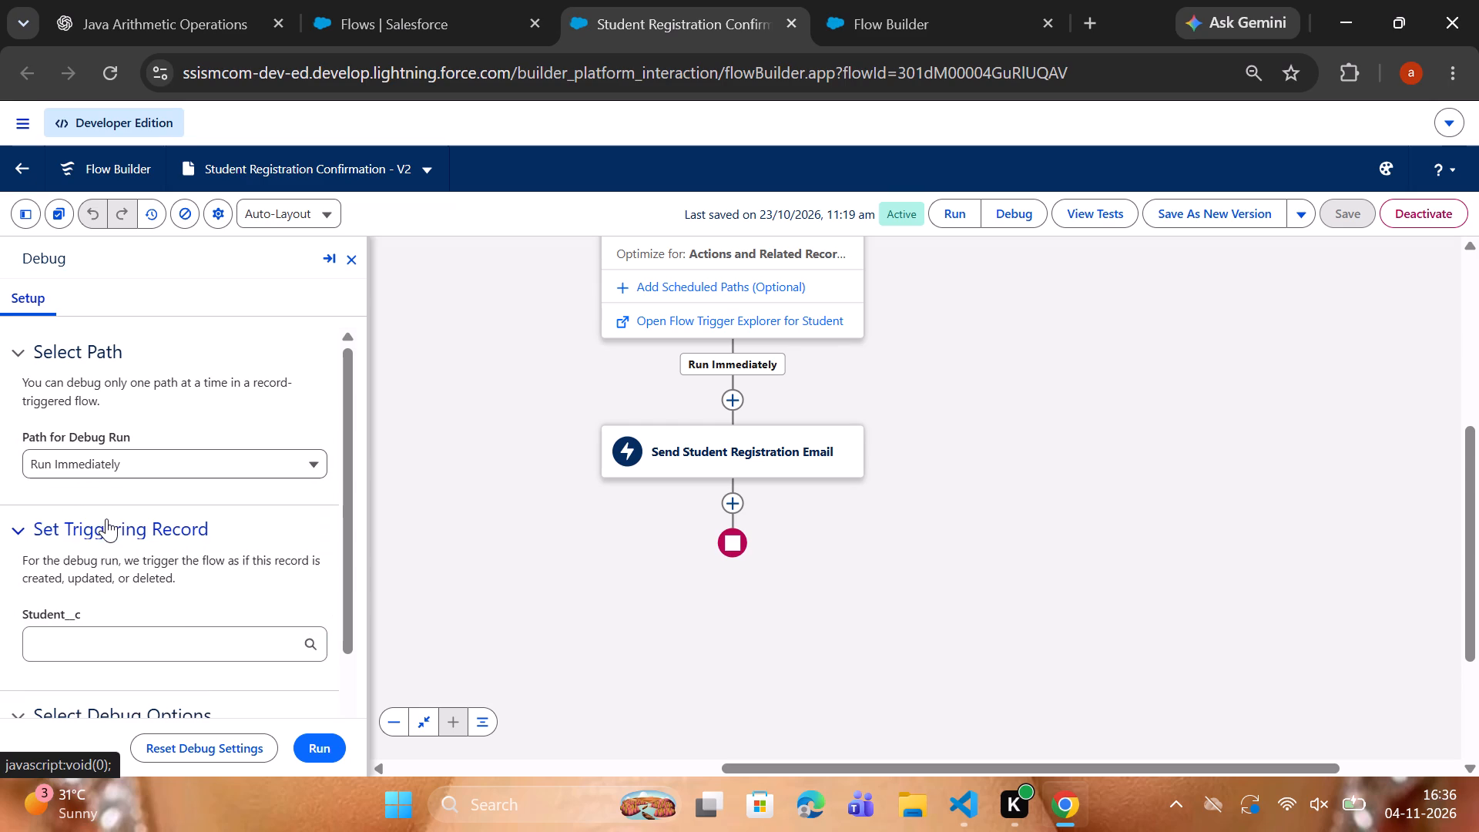
Run the debug of Student Registration Confirmation for the chosen student record and review its run details.
{"action": "scroll", "coordinate": [176, 676], "scroll_direction": "down", "scroll_amount": 2}
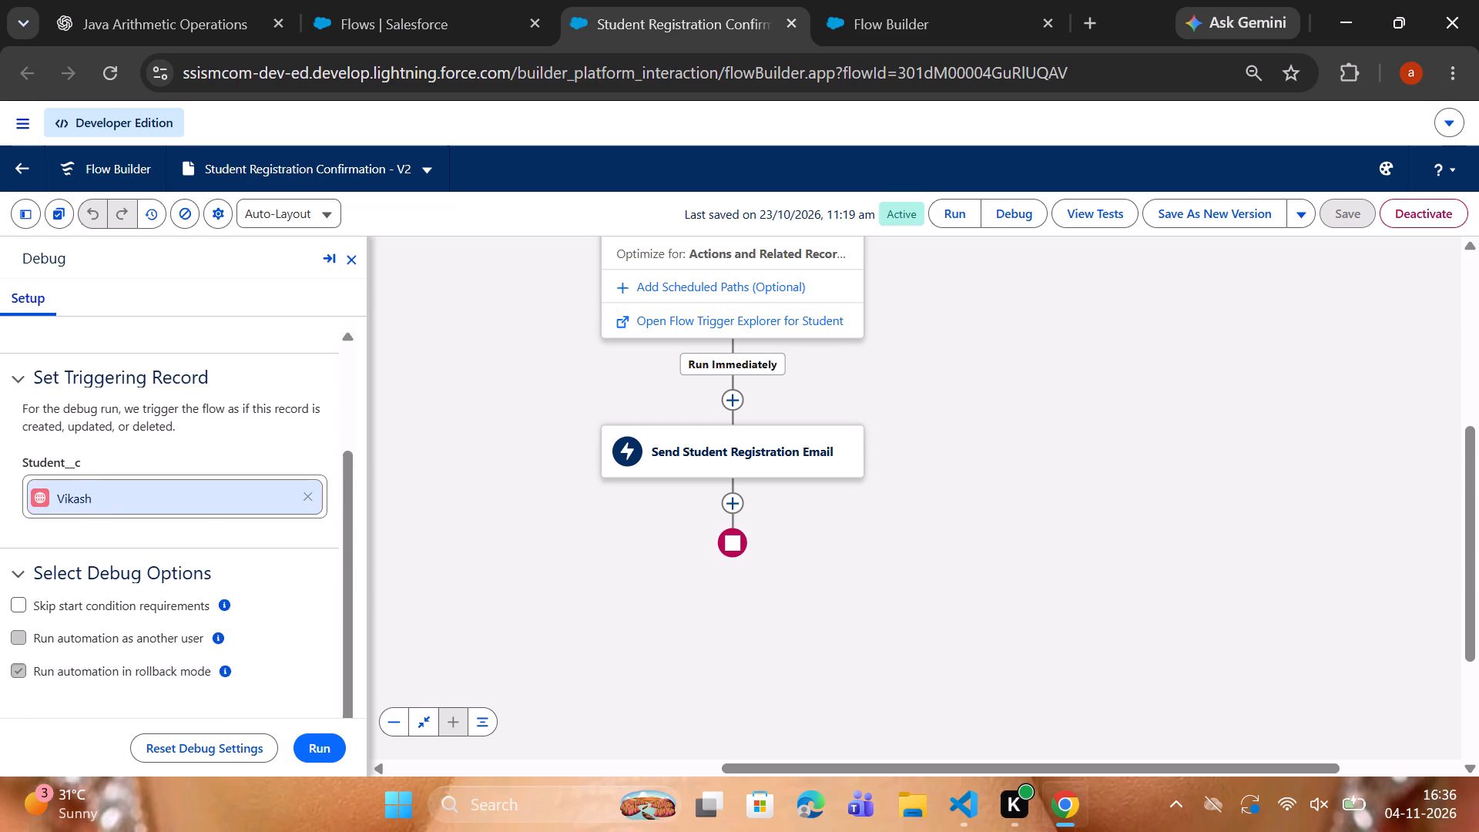
{"action": "left_click", "coordinate": [314, 750]}
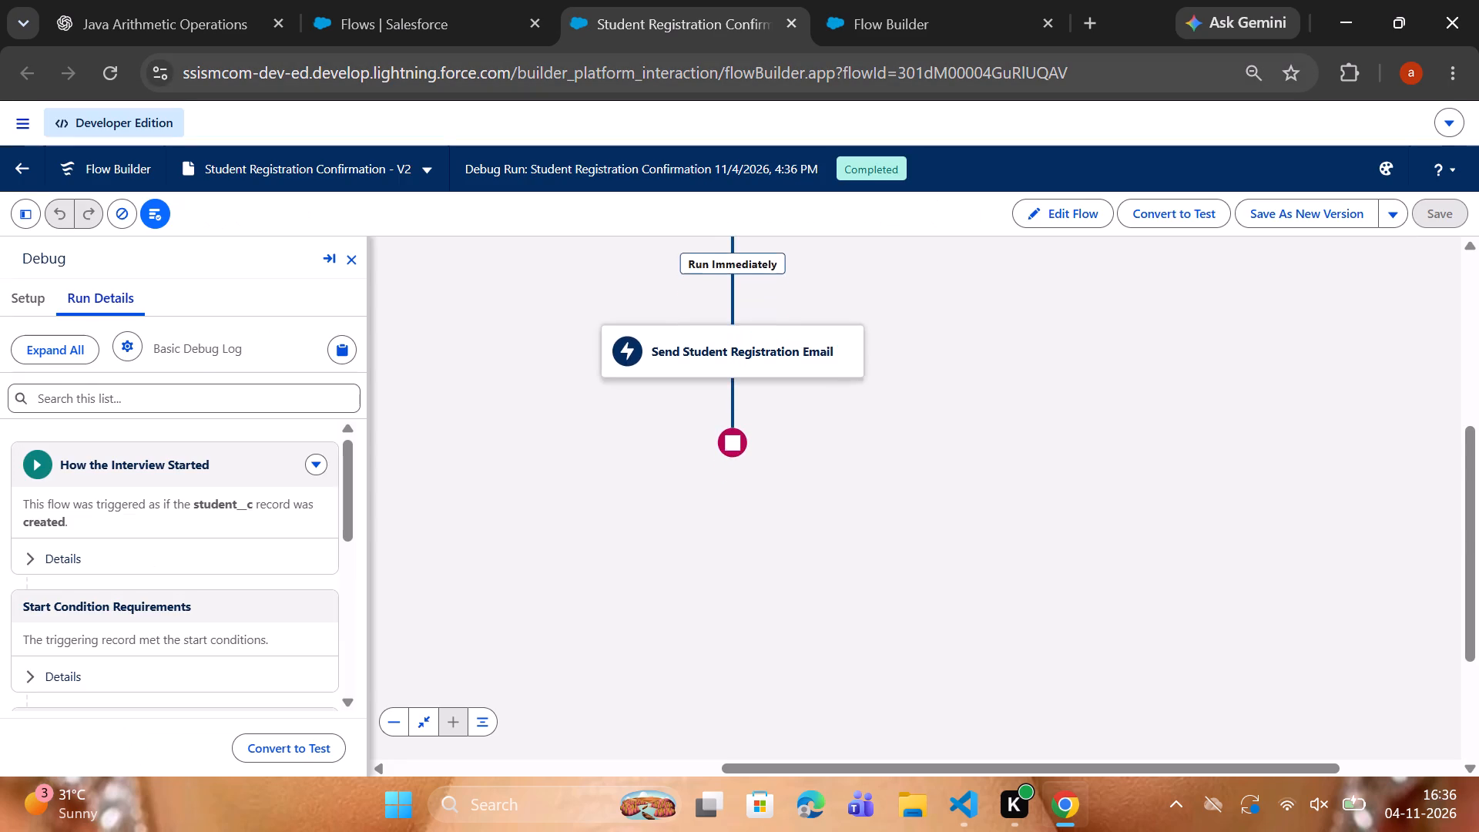
{"action": "scroll", "coordinate": [196, 537], "scroll_direction": "down", "scroll_amount": 3}
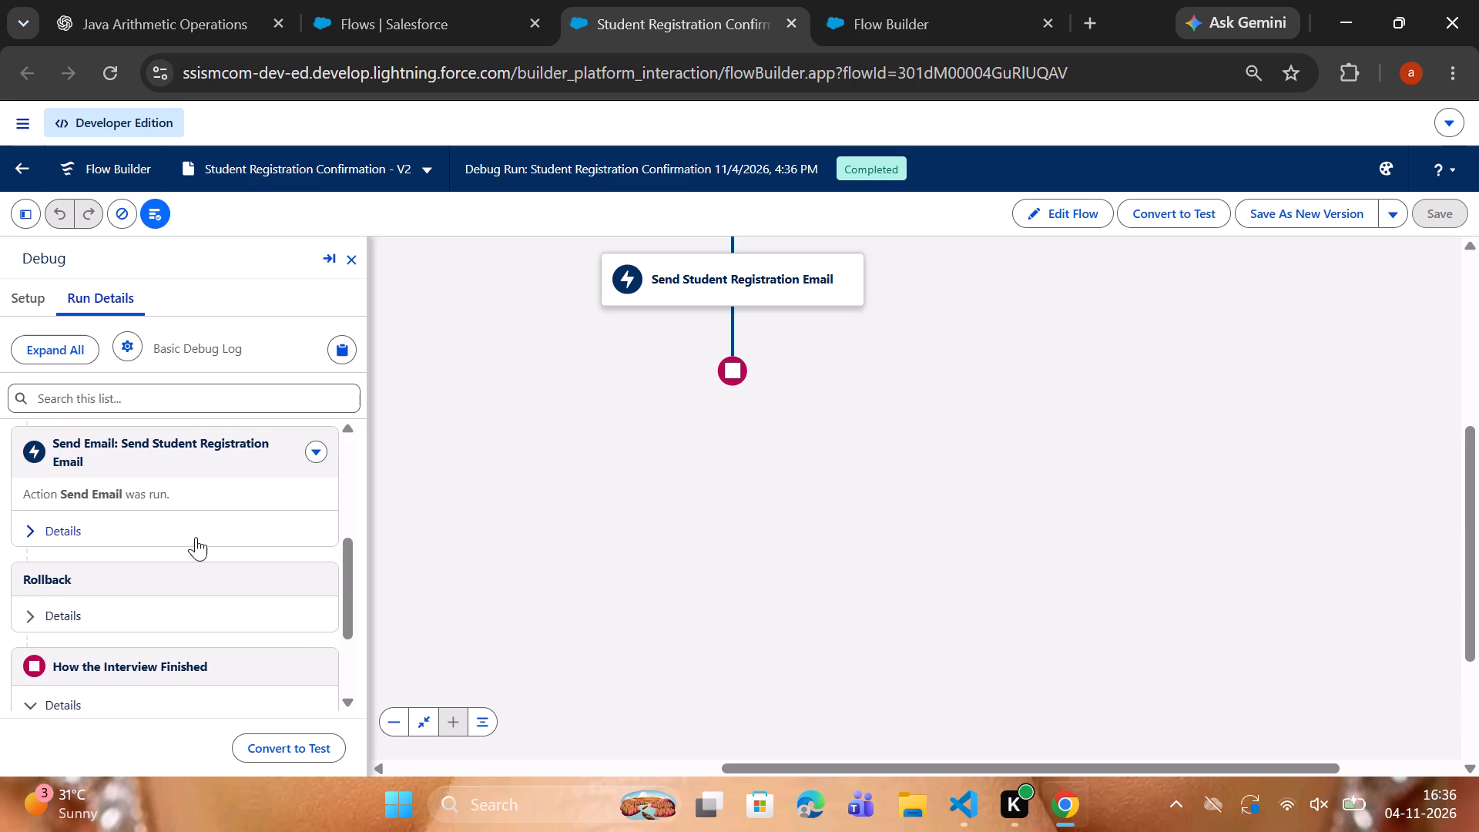
{"action": "scroll", "coordinate": [196, 537], "scroll_direction": "down", "scroll_amount": 6}
{"action": "scroll", "coordinate": [196, 537], "scroll_direction": "up", "scroll_amount": 8}
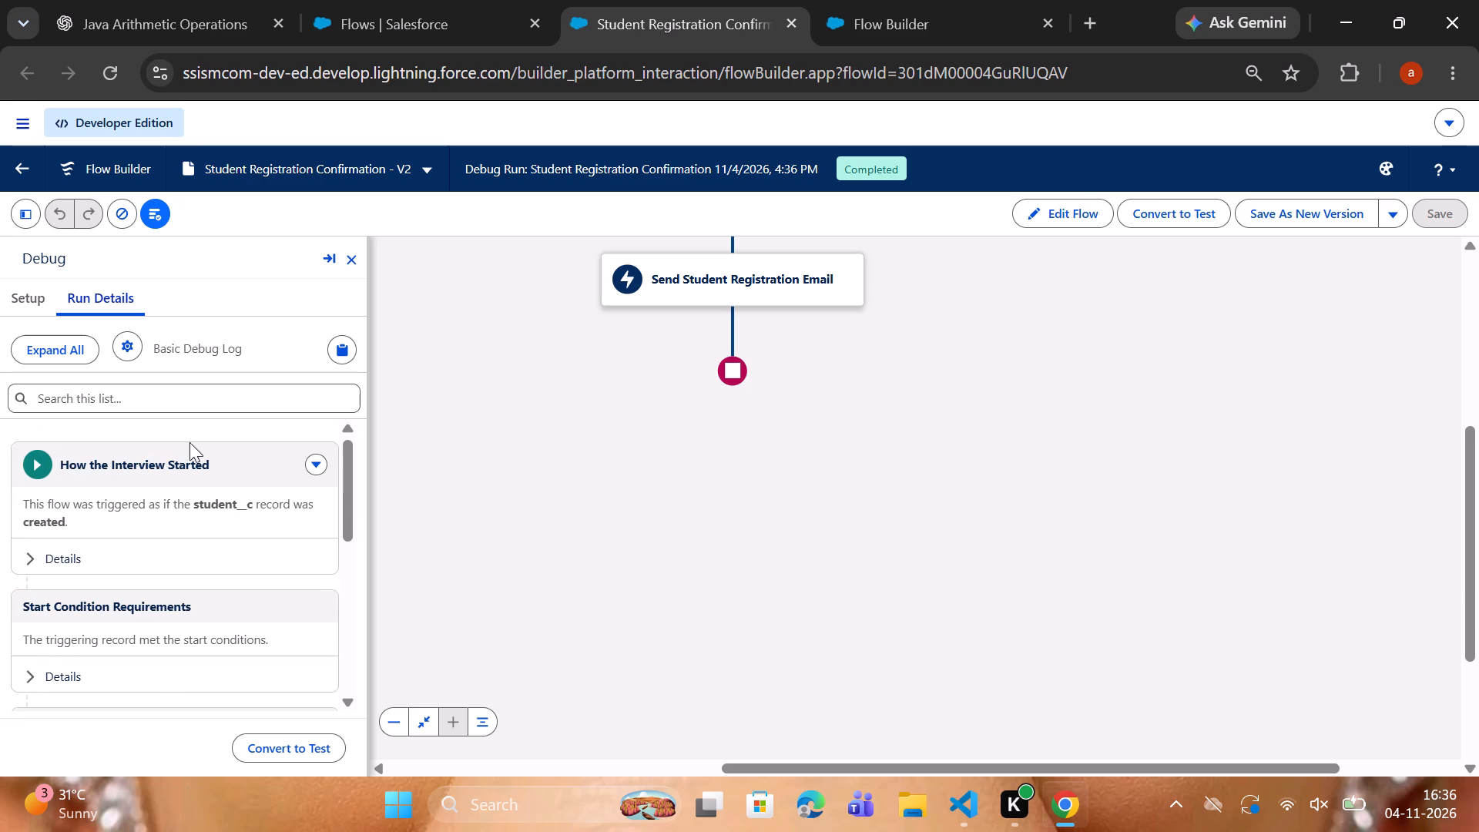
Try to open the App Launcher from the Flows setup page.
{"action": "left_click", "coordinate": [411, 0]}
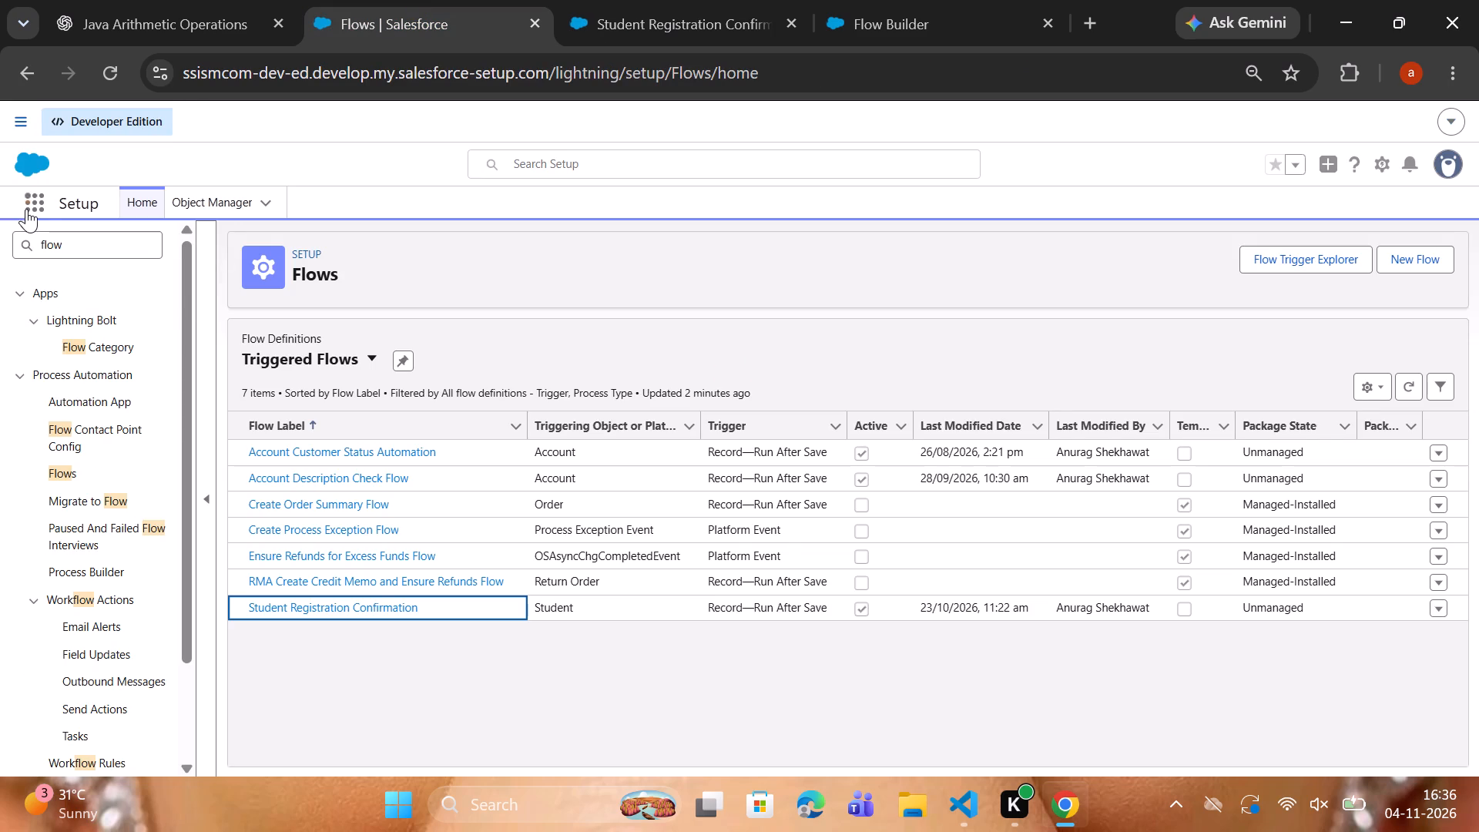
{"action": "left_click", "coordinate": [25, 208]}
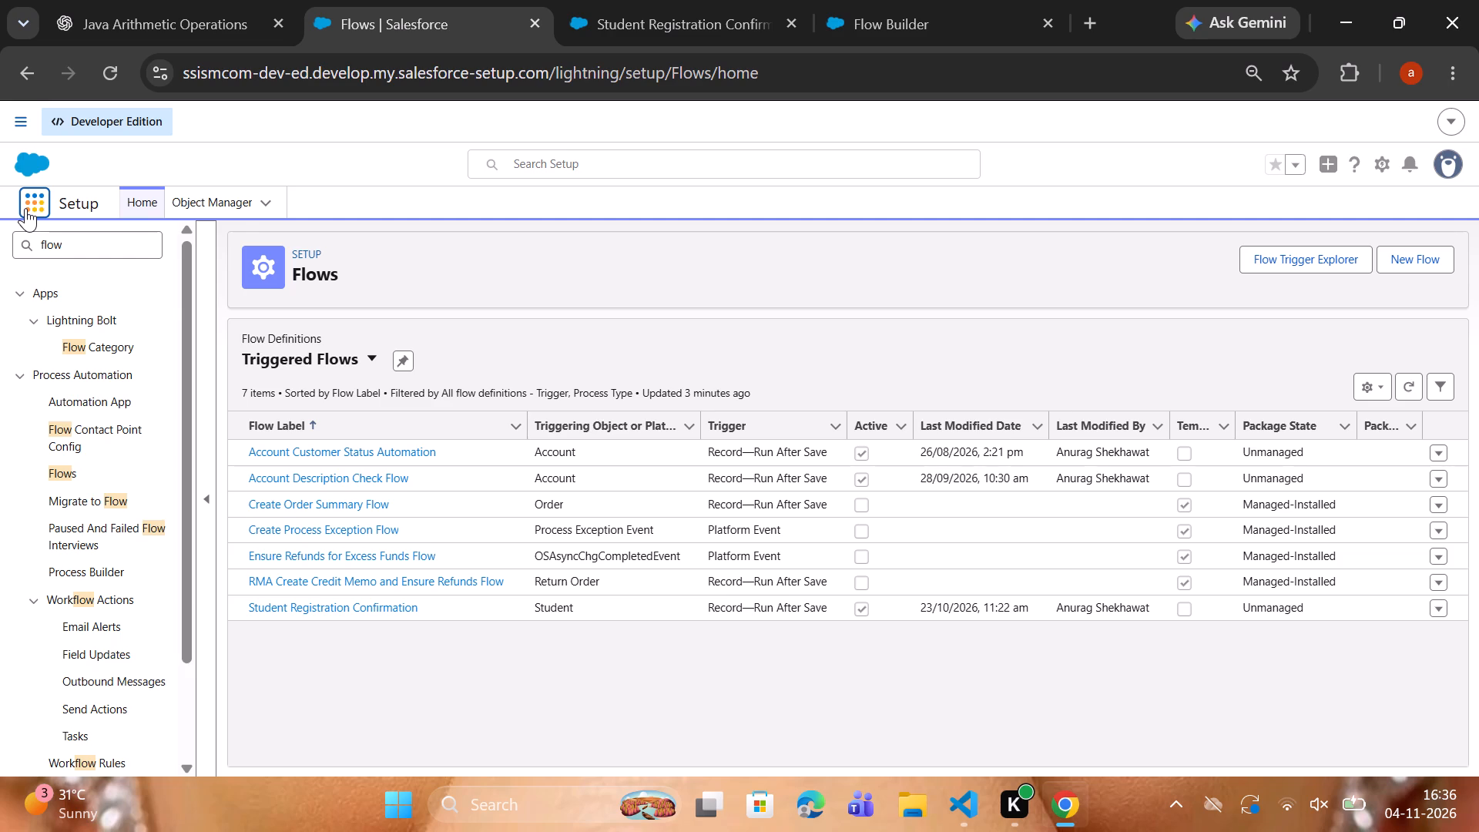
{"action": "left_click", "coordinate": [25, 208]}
Reload the stuck Flow Builder page holding the unsaved flow, discarding its unsaved changes.
{"action": "left_click", "coordinate": [929, 5]}
{"action": "left_click", "coordinate": [703, 0]}
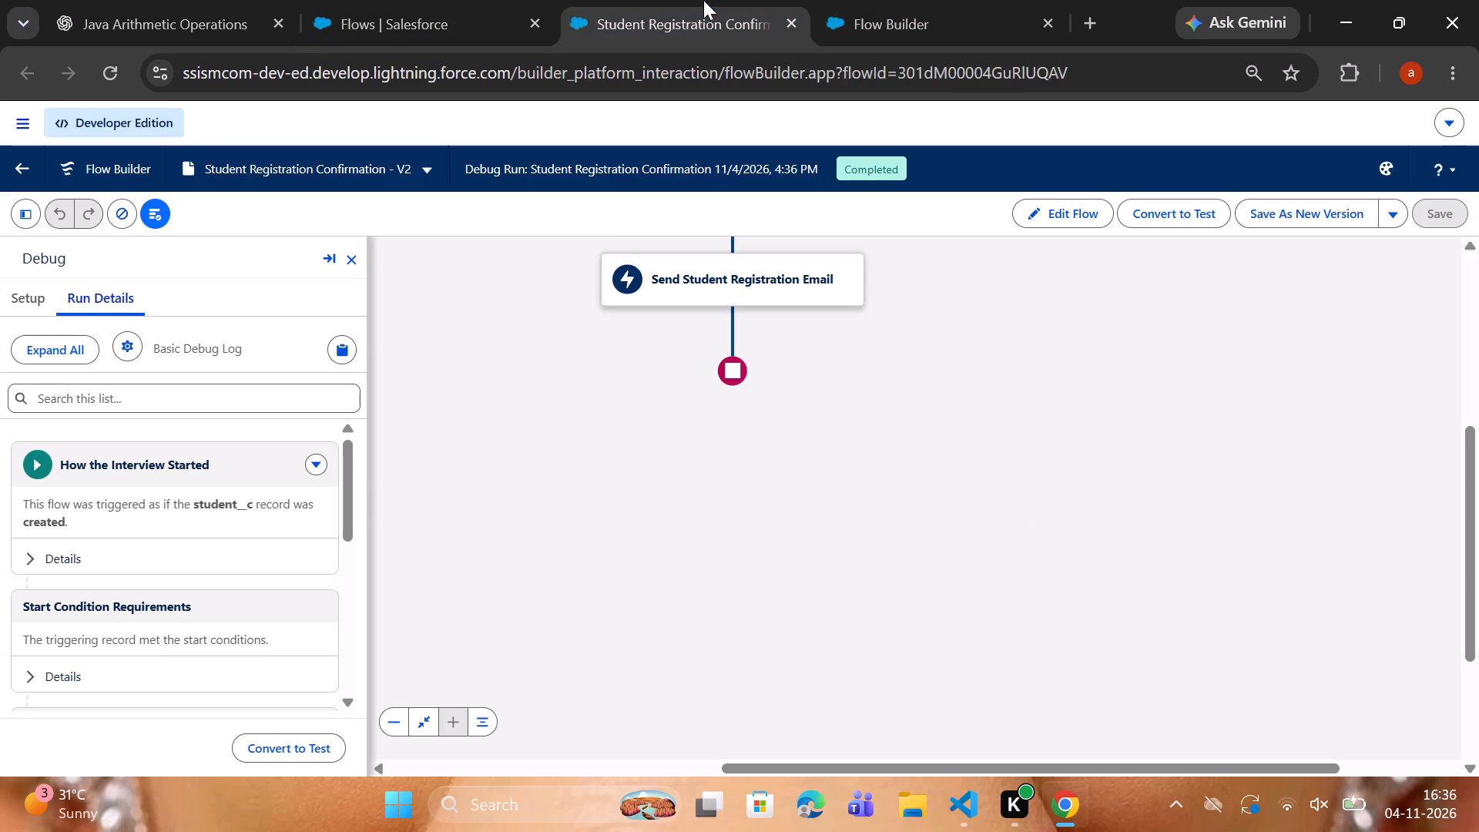
{"action": "left_click", "coordinate": [907, 0]}
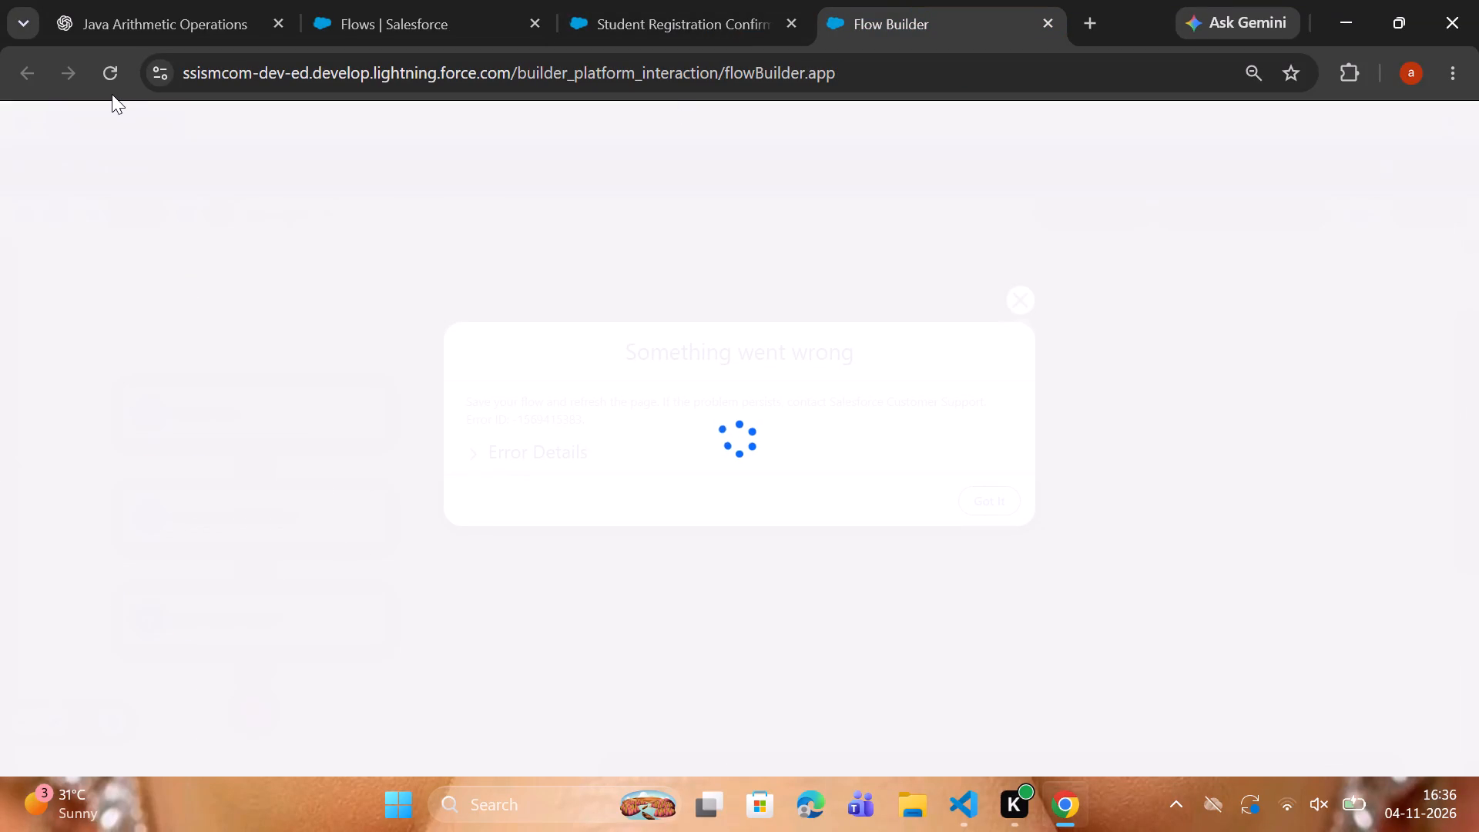
{"action": "left_click", "coordinate": [112, 94]}
{"action": "left_click", "coordinate": [111, 78]}
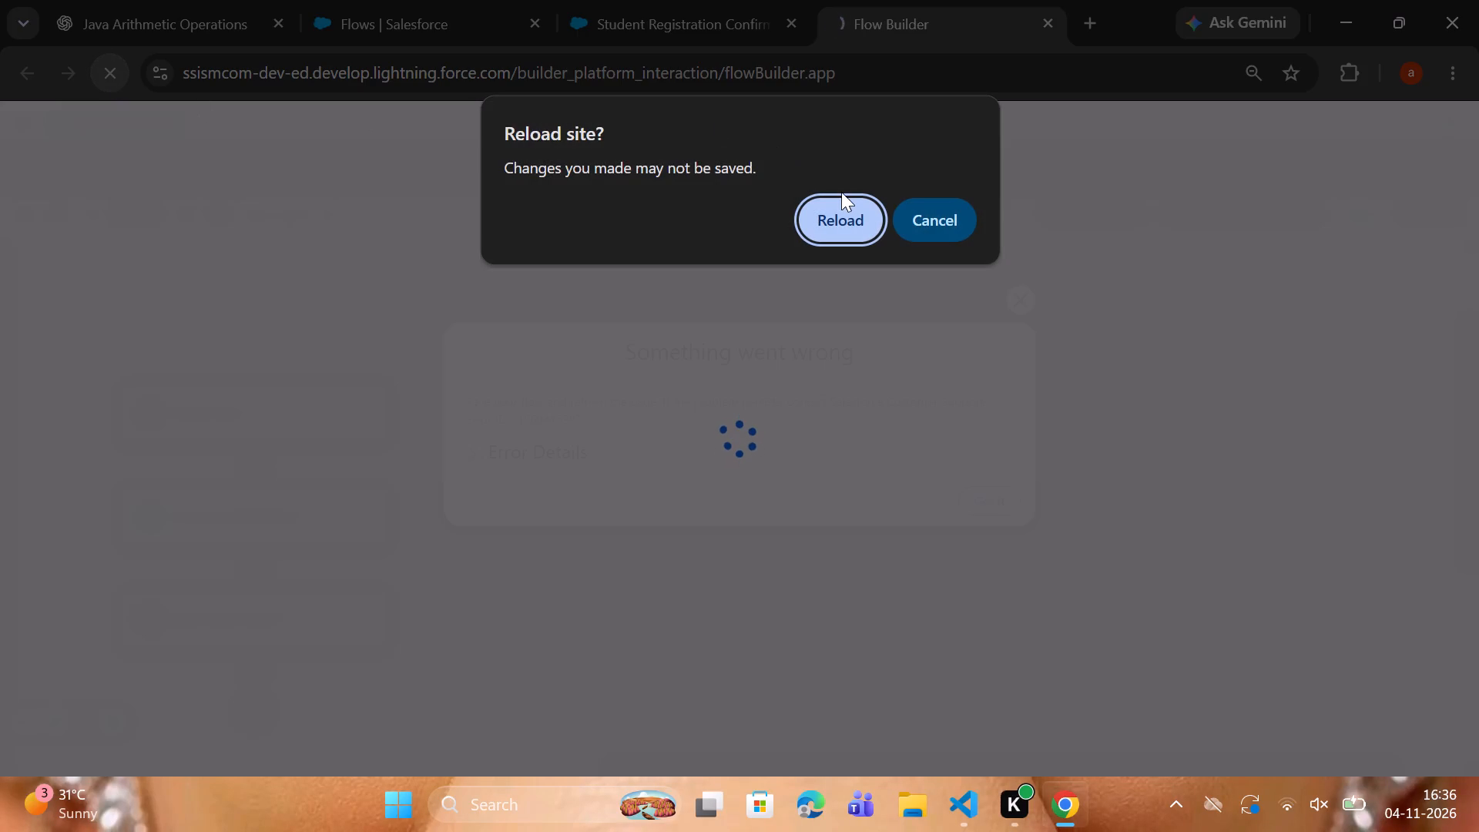
{"action": "double_click", "coordinate": [841, 192]}
{"action": "left_click", "coordinate": [846, 208]}
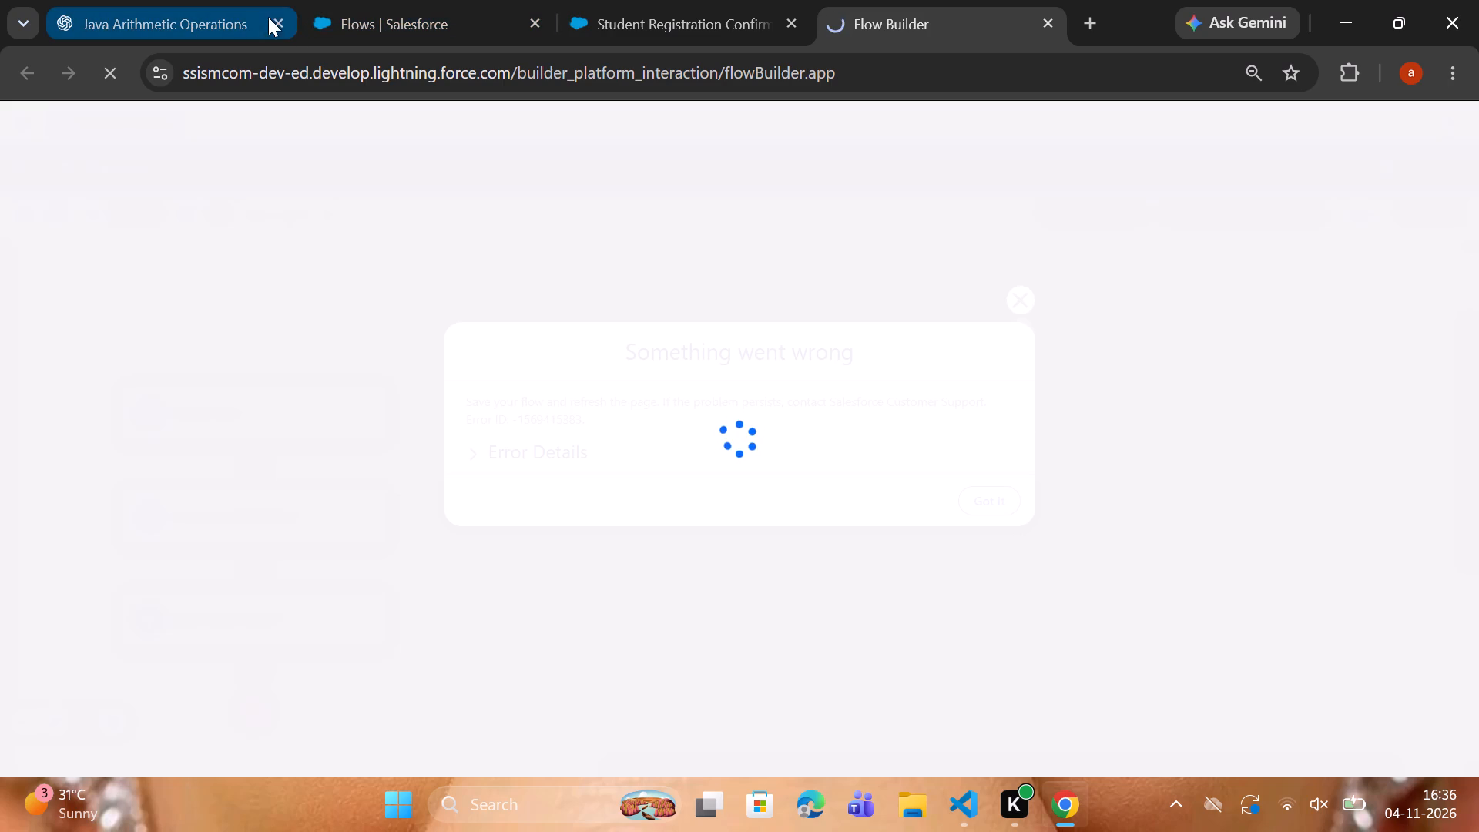
Open the App Launcher on the Flows setup page.
{"action": "left_click", "coordinate": [454, 0]}
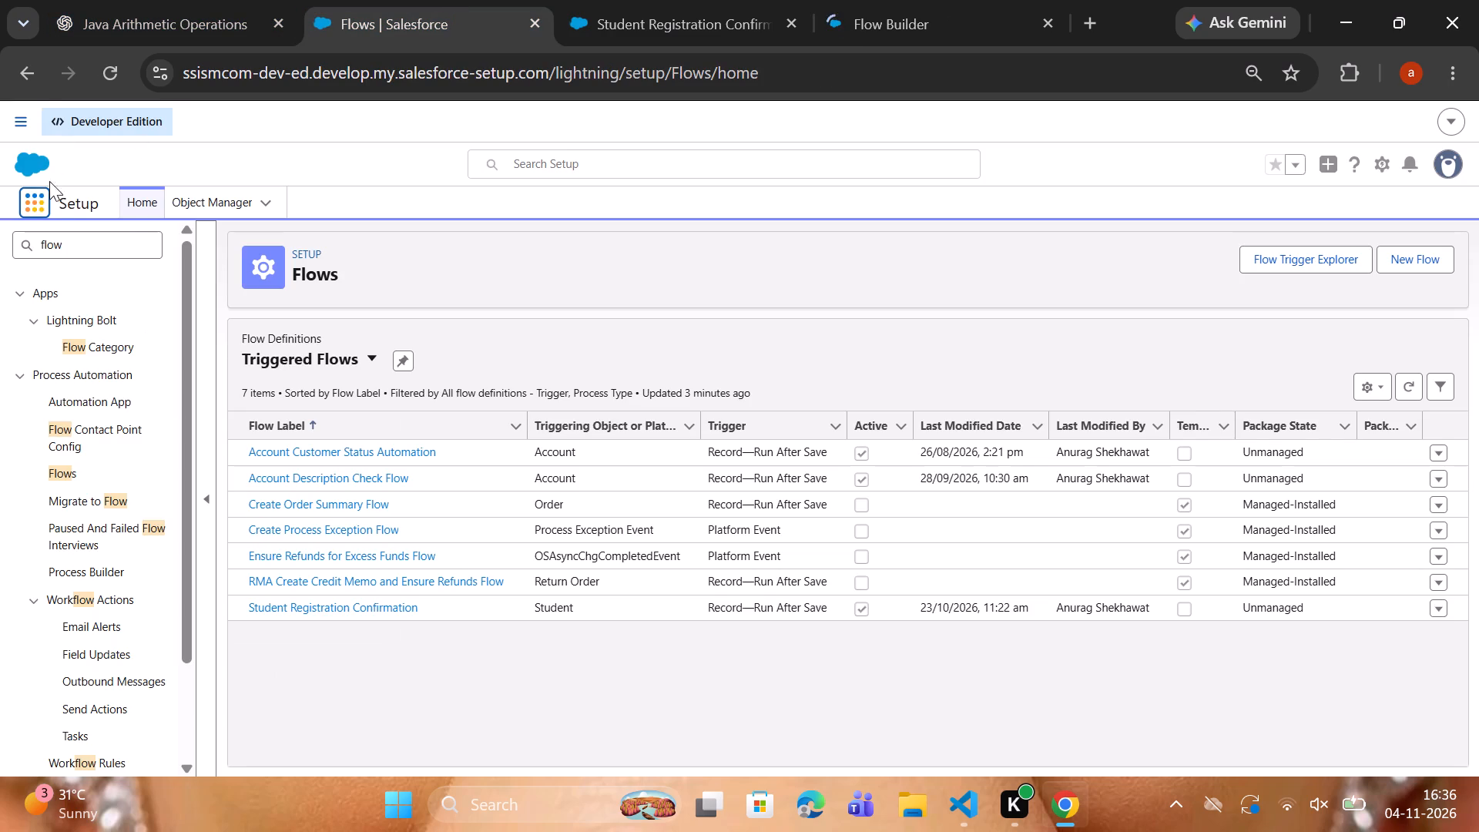
{"action": "left_click", "coordinate": [39, 201]}
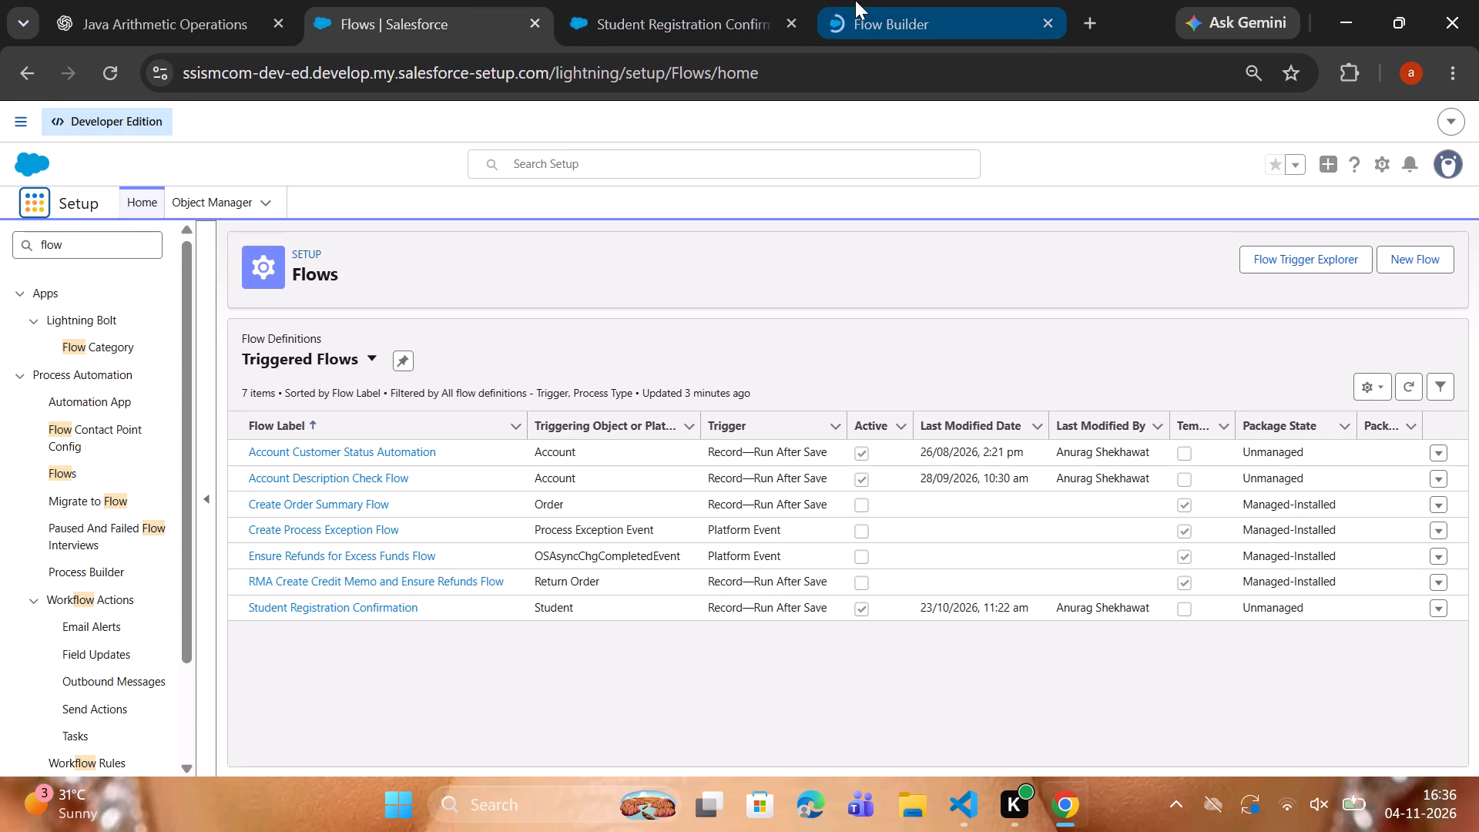
Close the New Automation dialog on the reloaded Flow Builder page to return to the Flows list.
{"action": "left_click", "coordinate": [855, 0]}
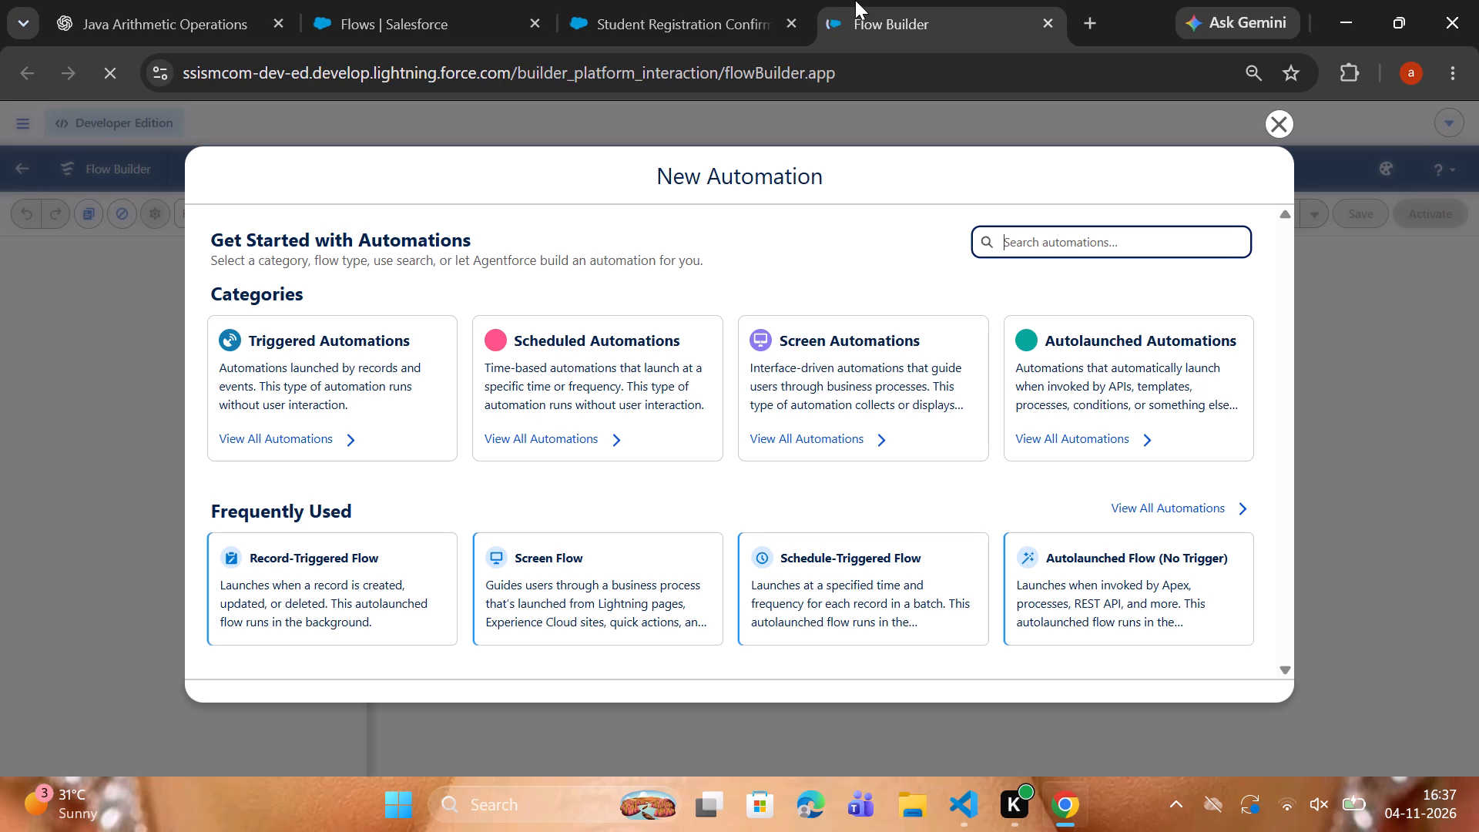
{"action": "scroll", "coordinate": [588, 405], "scroll_direction": "down", "scroll_amount": 4}
{"action": "left_click", "coordinate": [1281, 114]}
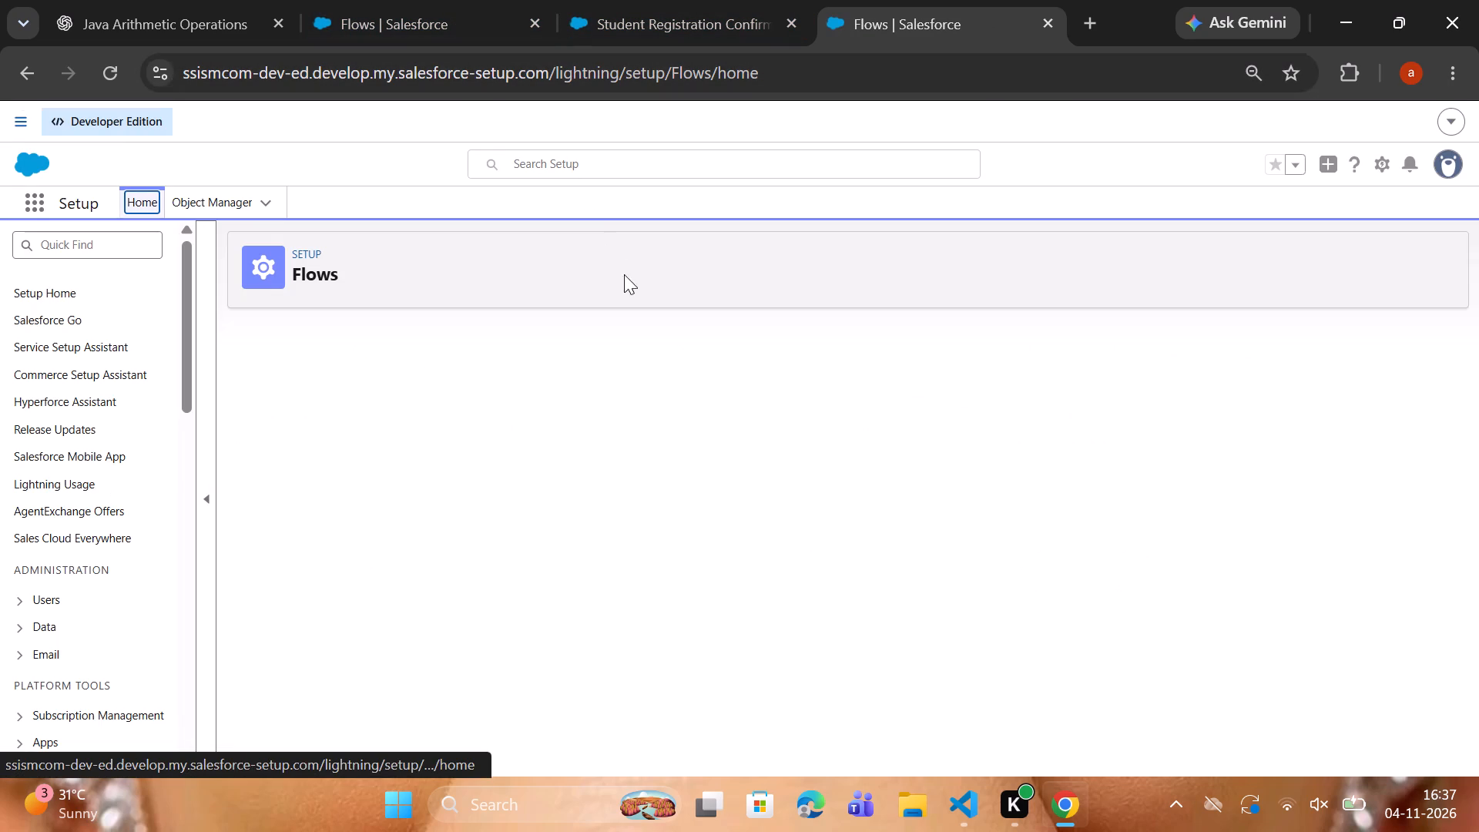
Browse the All Flows list for the existing custom screen flows.
{"action": "scroll", "coordinate": [427, 516], "scroll_direction": "down", "scroll_amount": 1}
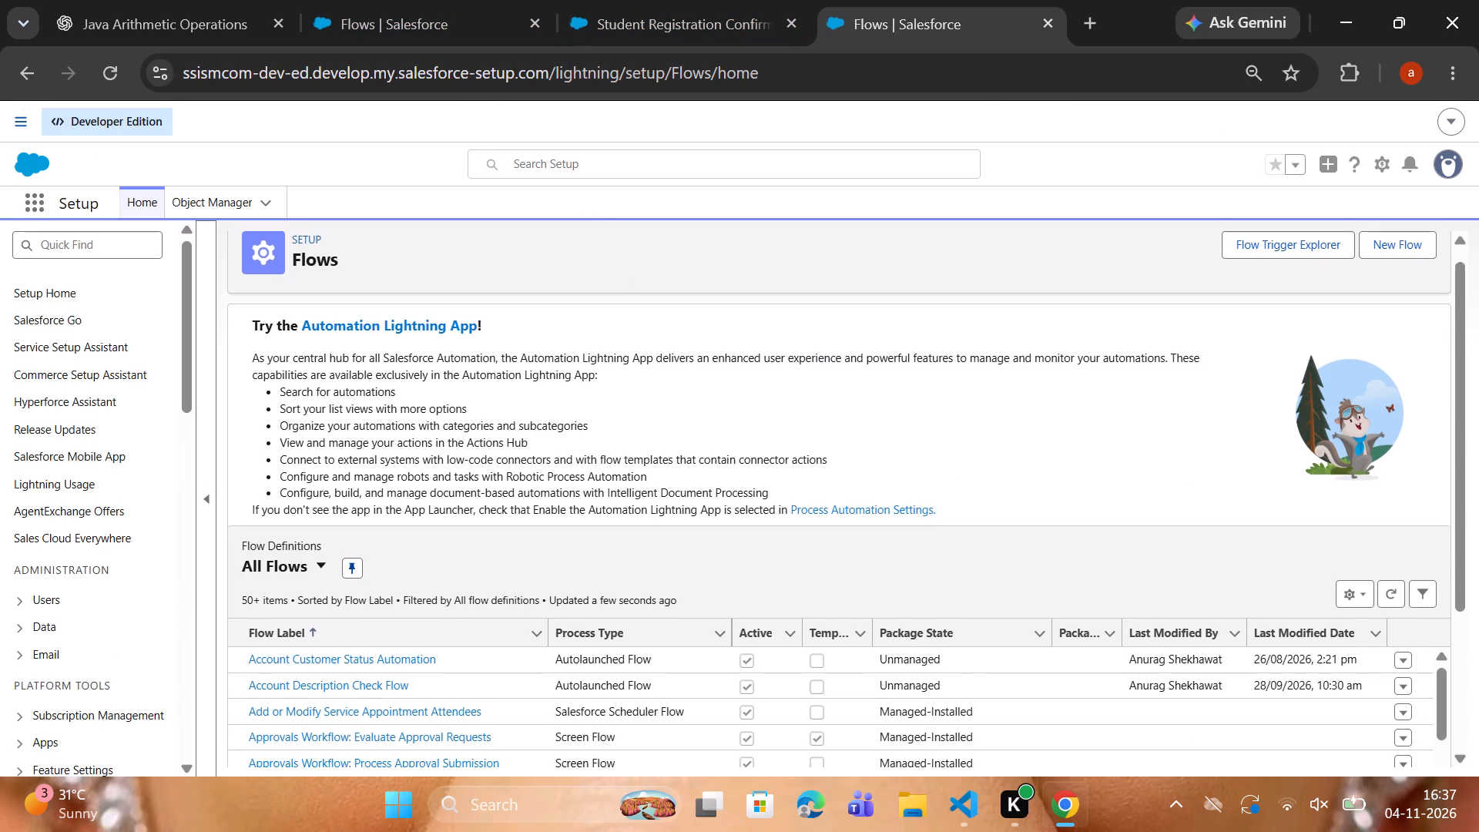
{"action": "scroll", "coordinate": [427, 516], "scroll_direction": "down", "scroll_amount": 6}
{"action": "scroll", "coordinate": [354, 589], "scroll_direction": "down", "scroll_amount": 3}
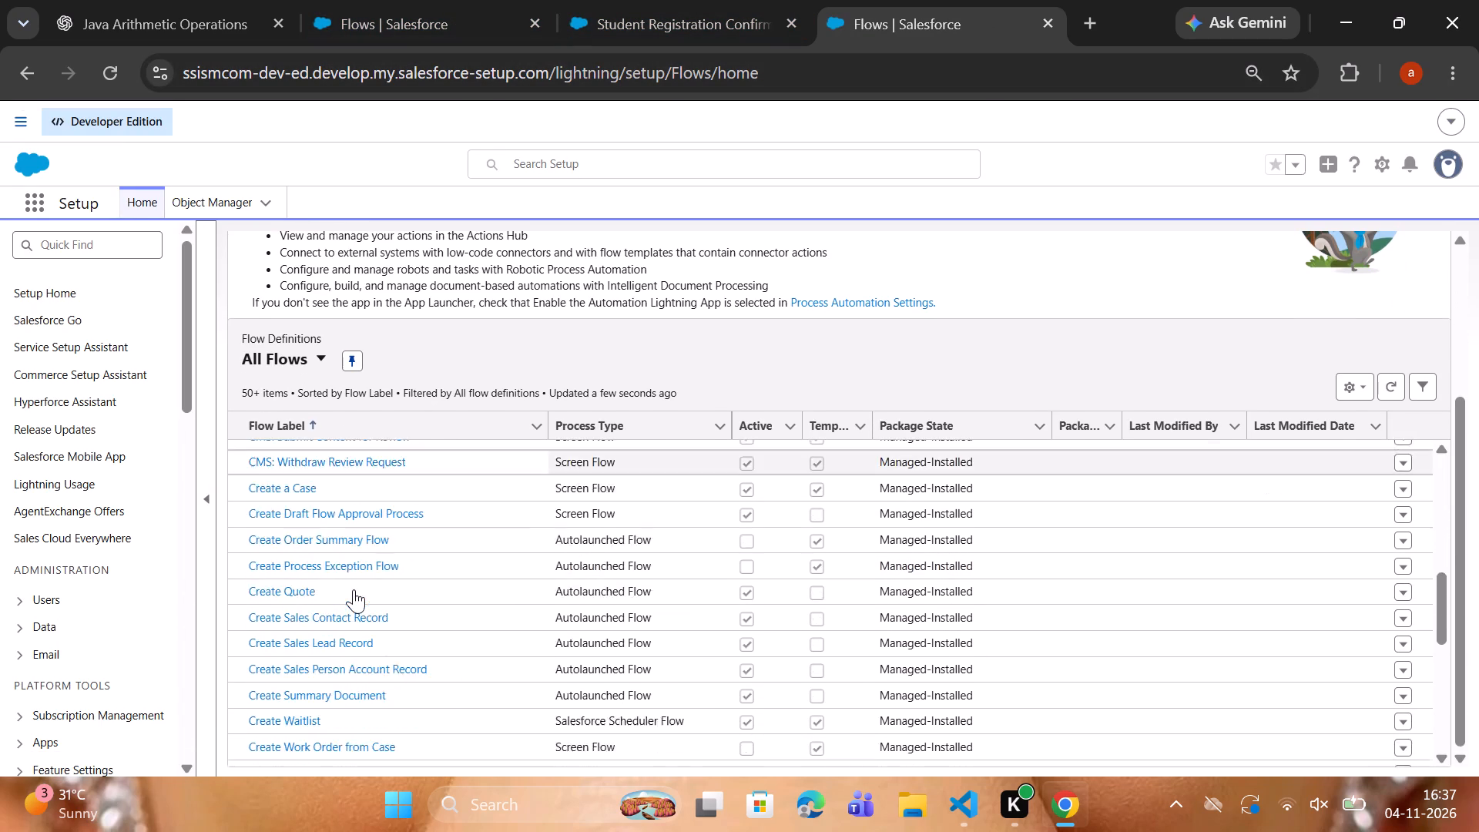
{"action": "scroll", "coordinate": [354, 589], "scroll_direction": "down", "scroll_amount": 1}
{"action": "scroll", "coordinate": [354, 589], "scroll_direction": "up", "scroll_amount": 2}
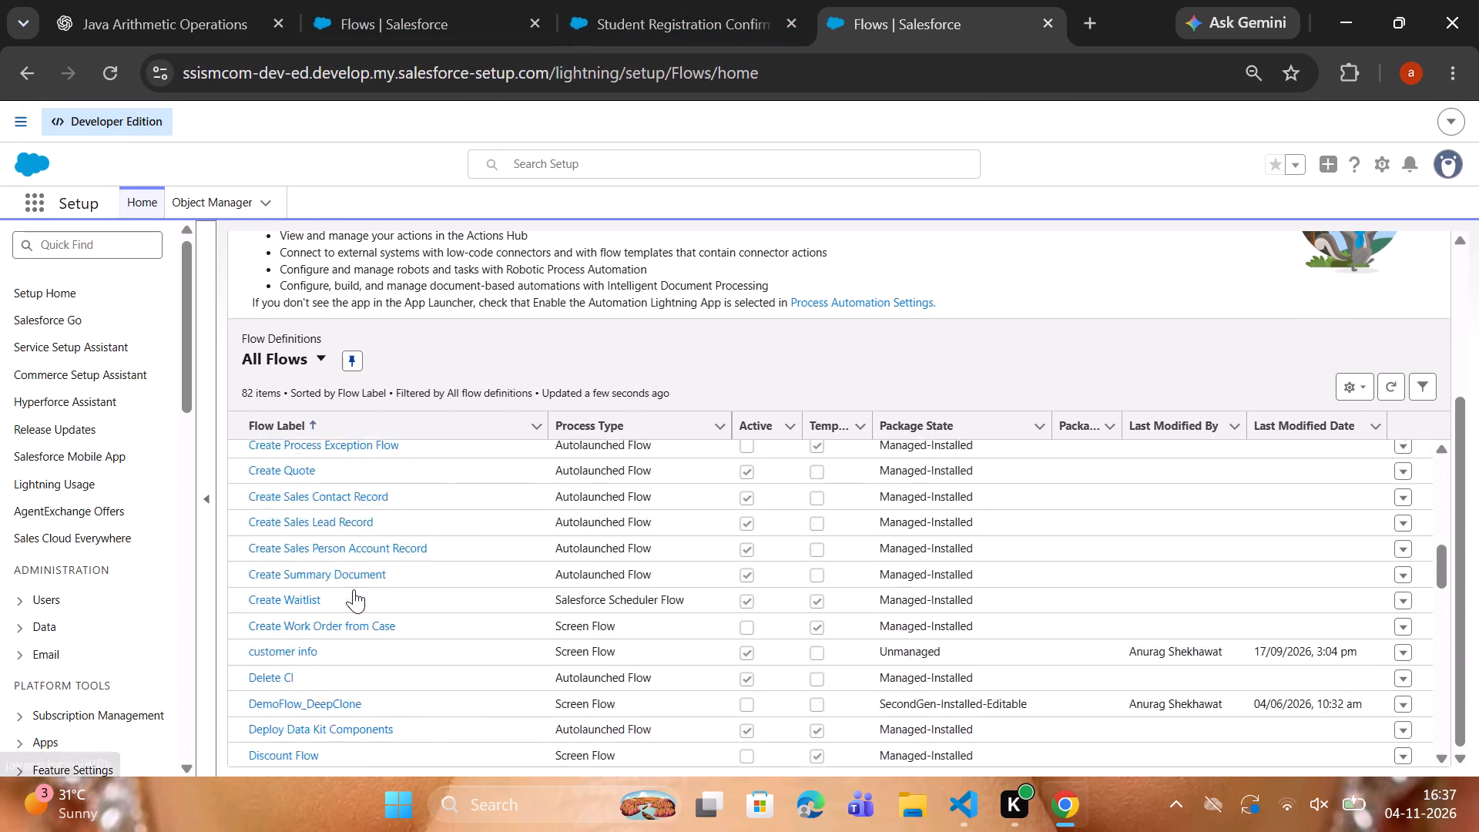
{"action": "scroll", "coordinate": [354, 589], "scroll_direction": "up", "scroll_amount": 2}
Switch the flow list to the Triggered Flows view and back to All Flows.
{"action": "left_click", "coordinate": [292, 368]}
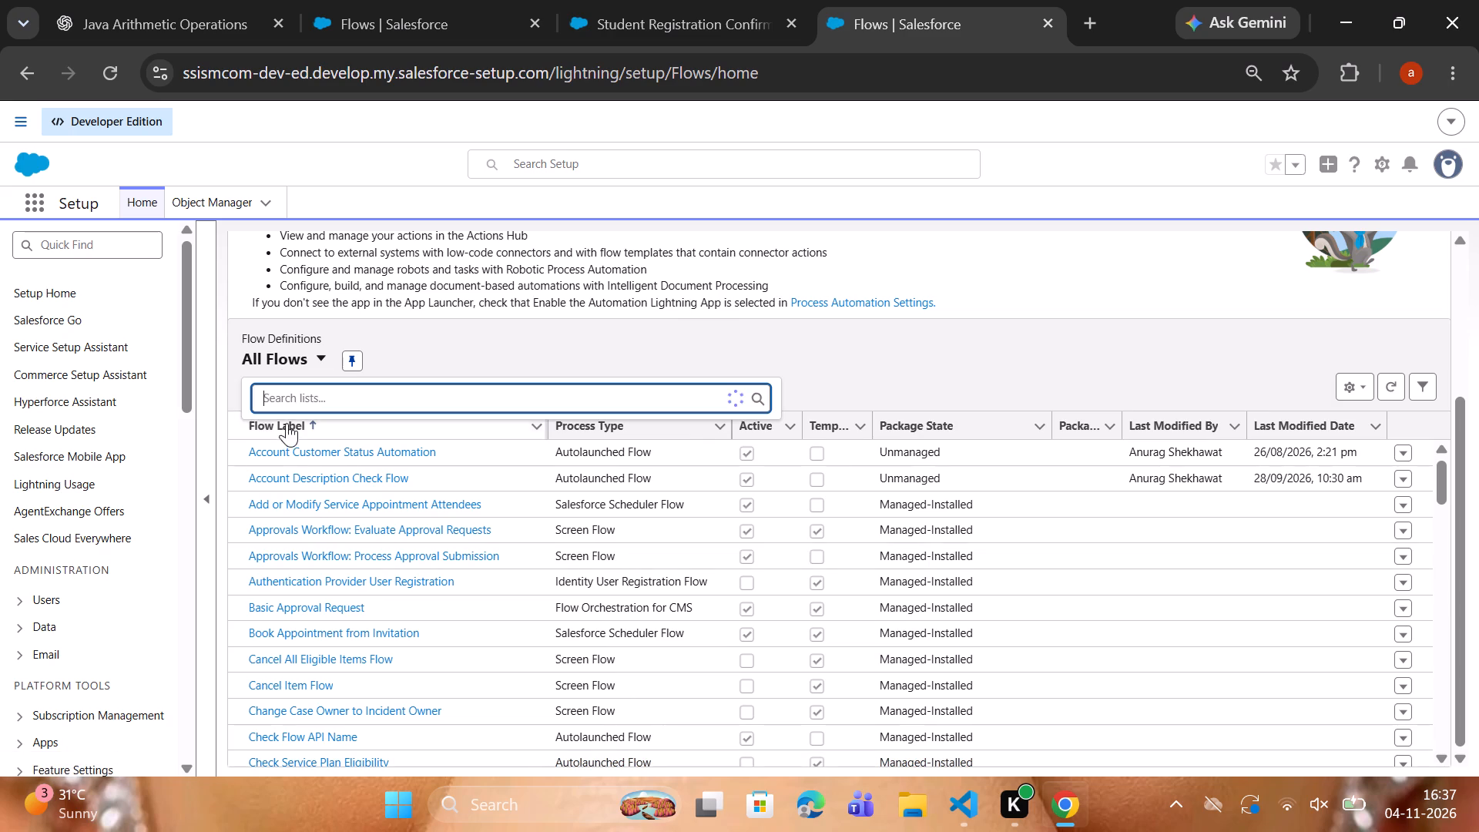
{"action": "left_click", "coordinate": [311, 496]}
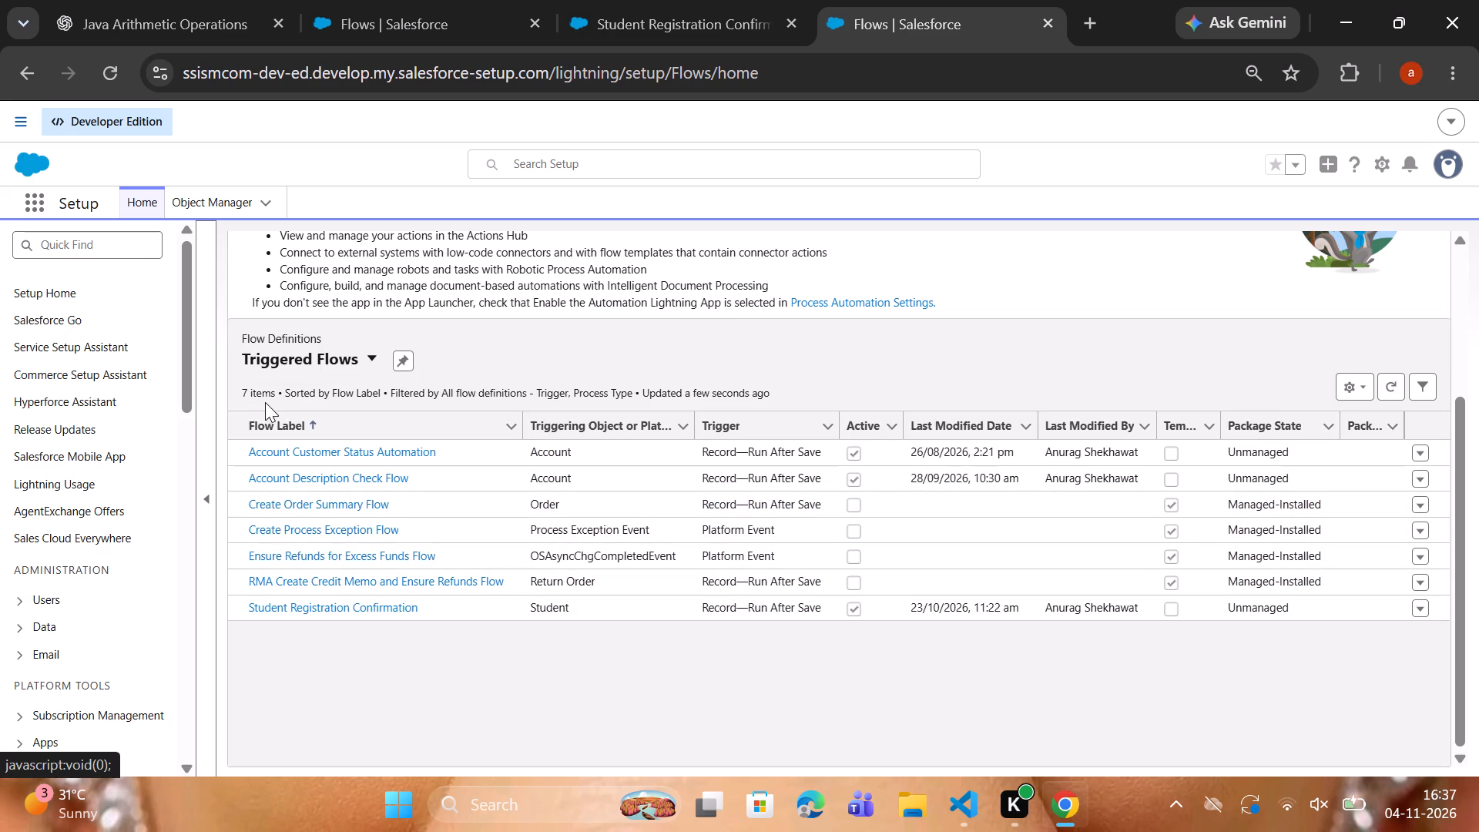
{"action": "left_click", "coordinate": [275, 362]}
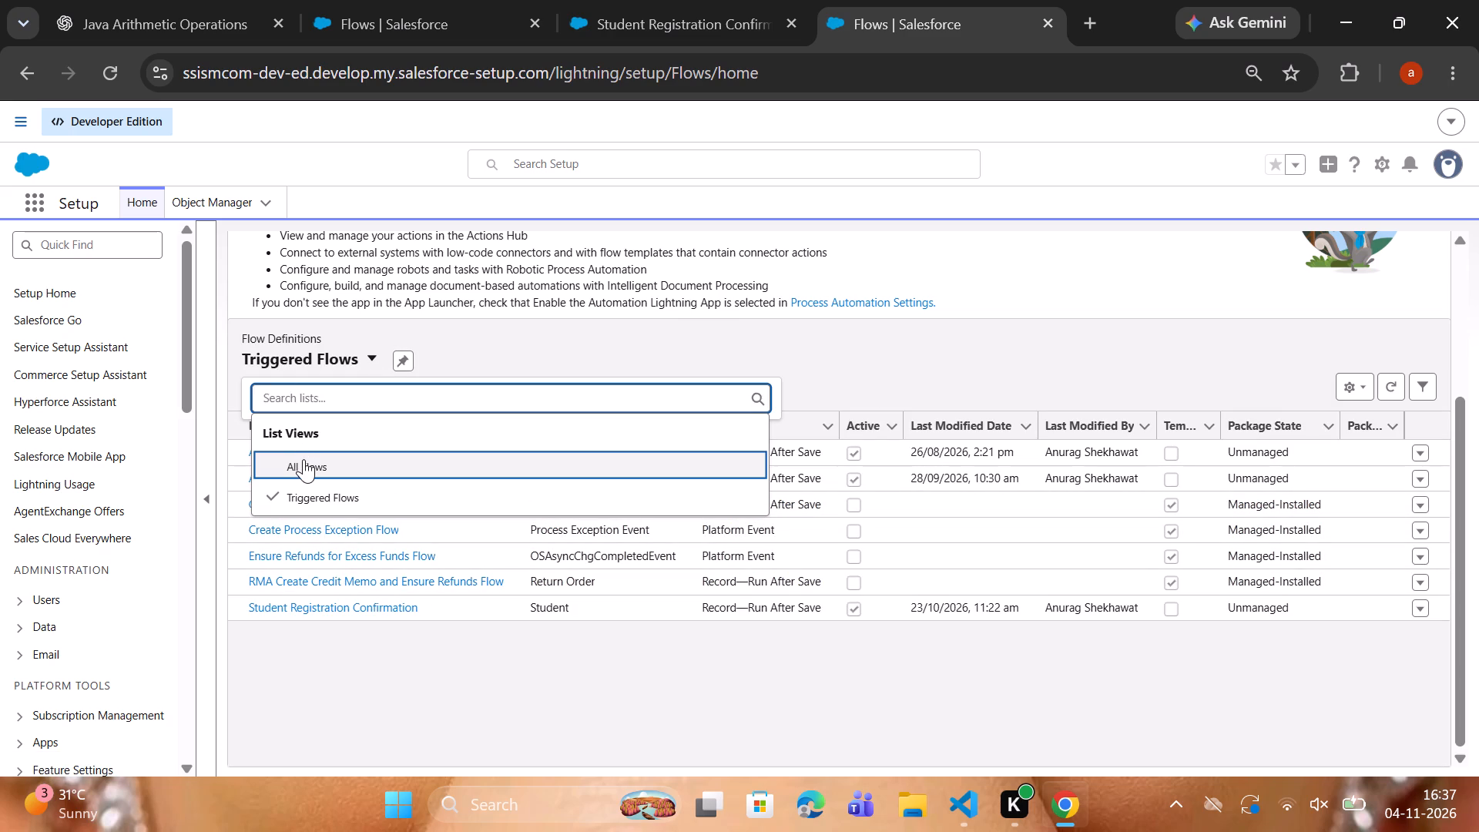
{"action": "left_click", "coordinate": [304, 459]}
Find the customer info screen flow in the All Flows list and open it in Flow Builder.
{"action": "scroll", "coordinate": [945, 458], "scroll_direction": "down", "scroll_amount": 1}
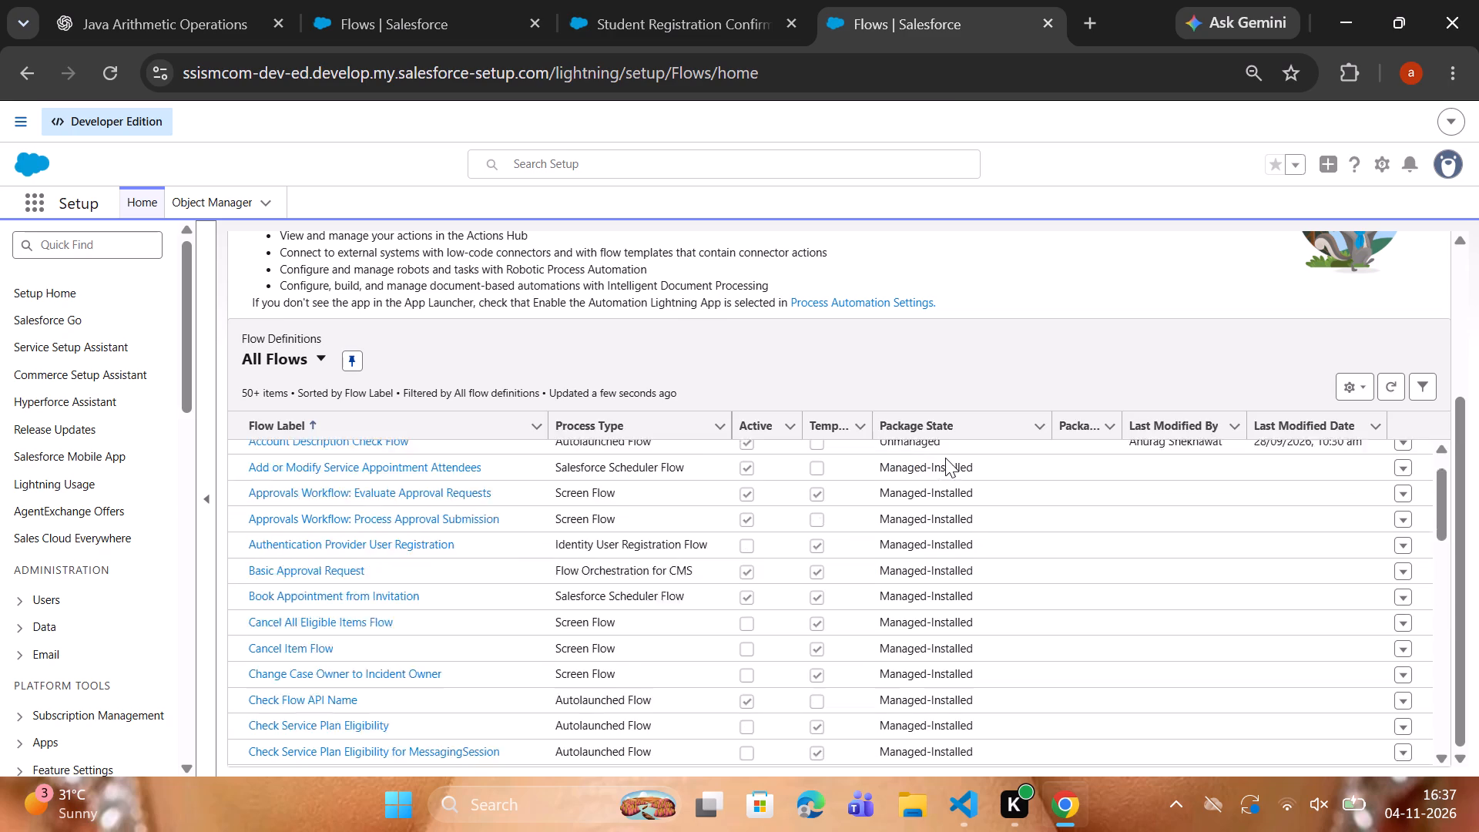
{"action": "scroll", "coordinate": [945, 458], "scroll_direction": "down", "scroll_amount": 2}
{"action": "scroll", "coordinate": [503, 684], "scroll_direction": "down", "scroll_amount": 1}
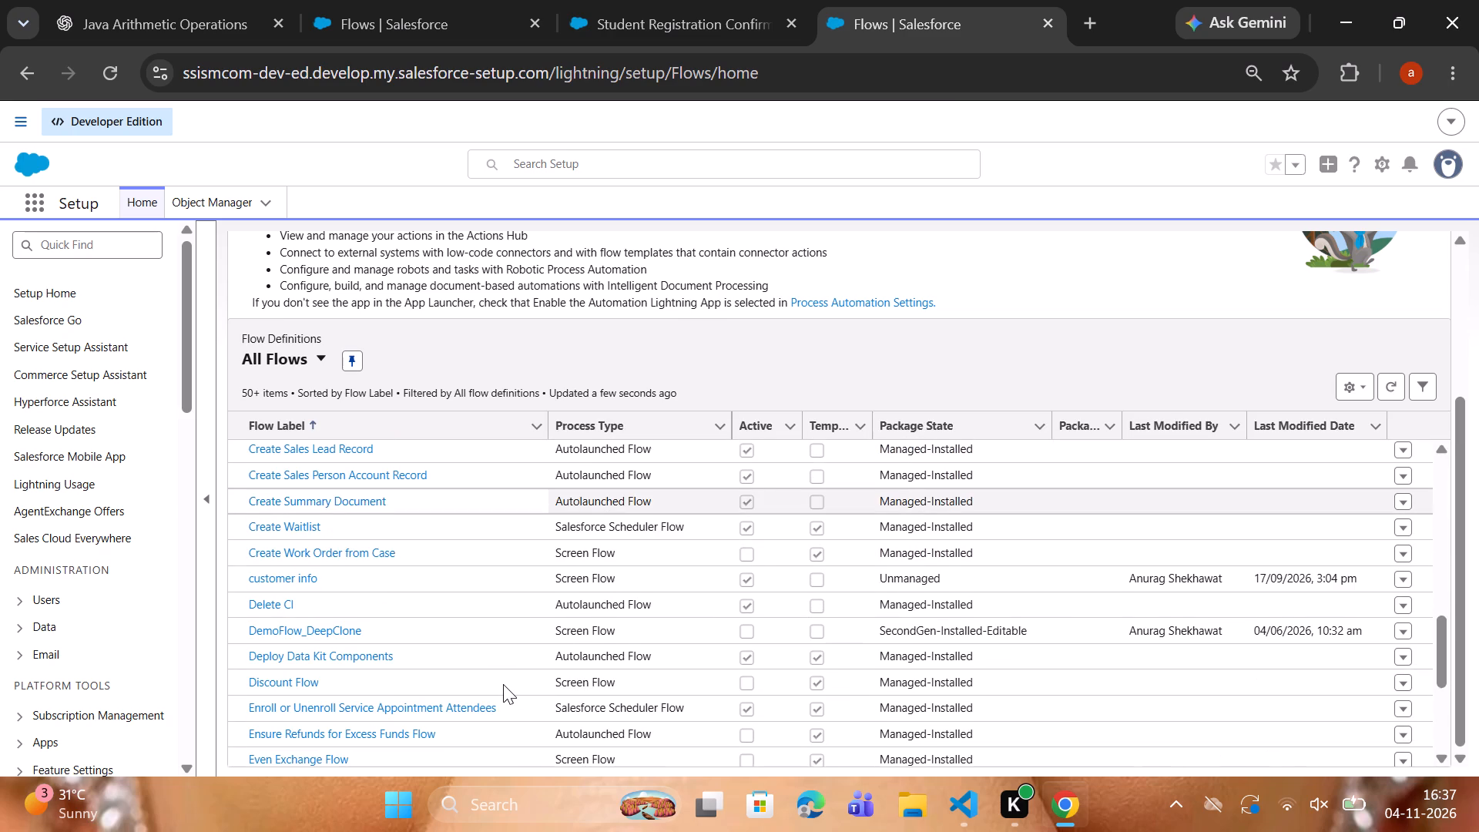
{"action": "scroll", "coordinate": [503, 684], "scroll_direction": "down", "scroll_amount": 1}
{"action": "scroll", "coordinate": [362, 577], "scroll_direction": "up", "scroll_amount": 1}
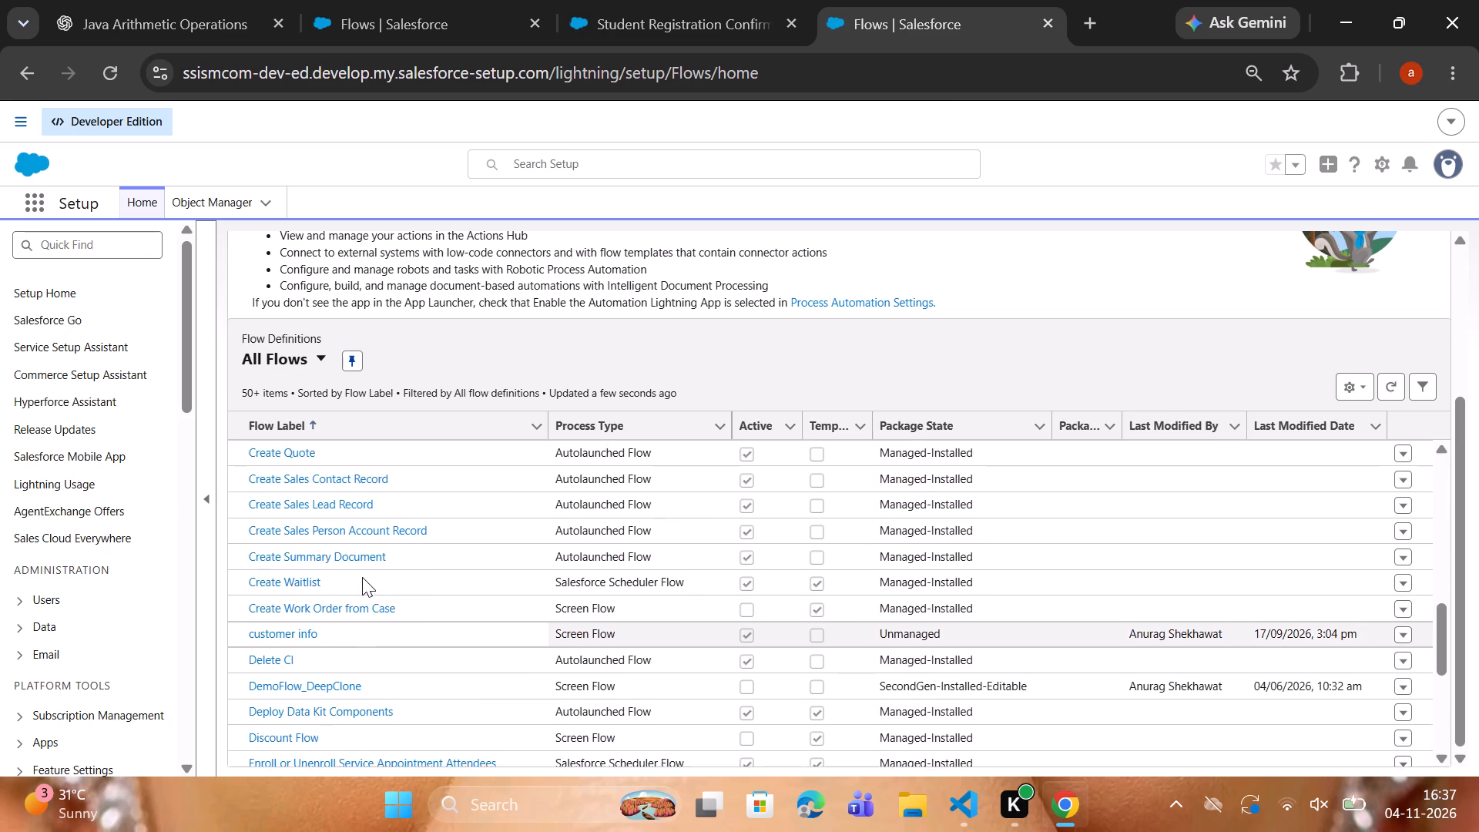
{"action": "scroll", "coordinate": [362, 577], "scroll_direction": "up", "scroll_amount": 1}
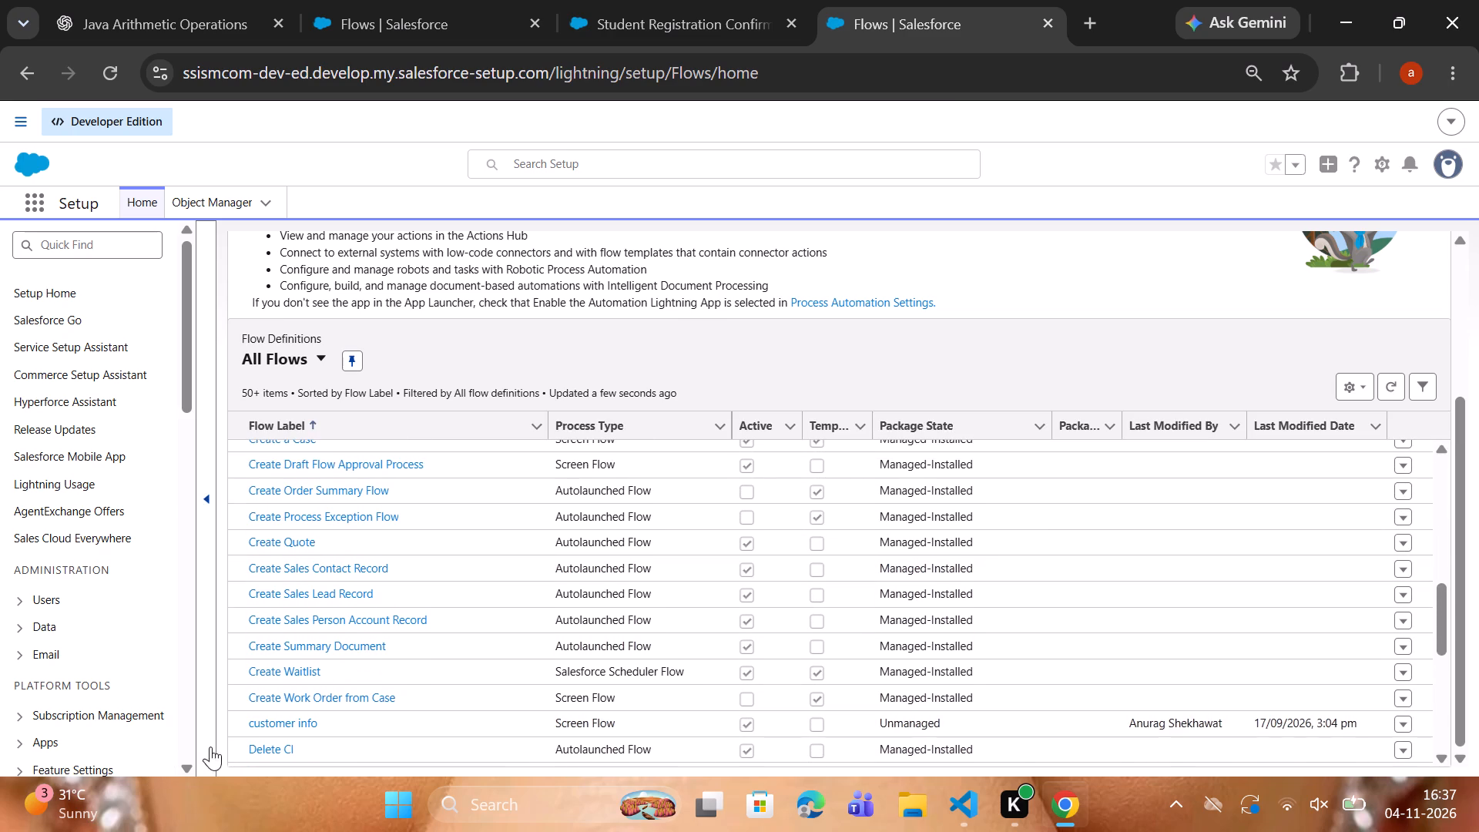
{"action": "left_click", "coordinate": [261, 726]}
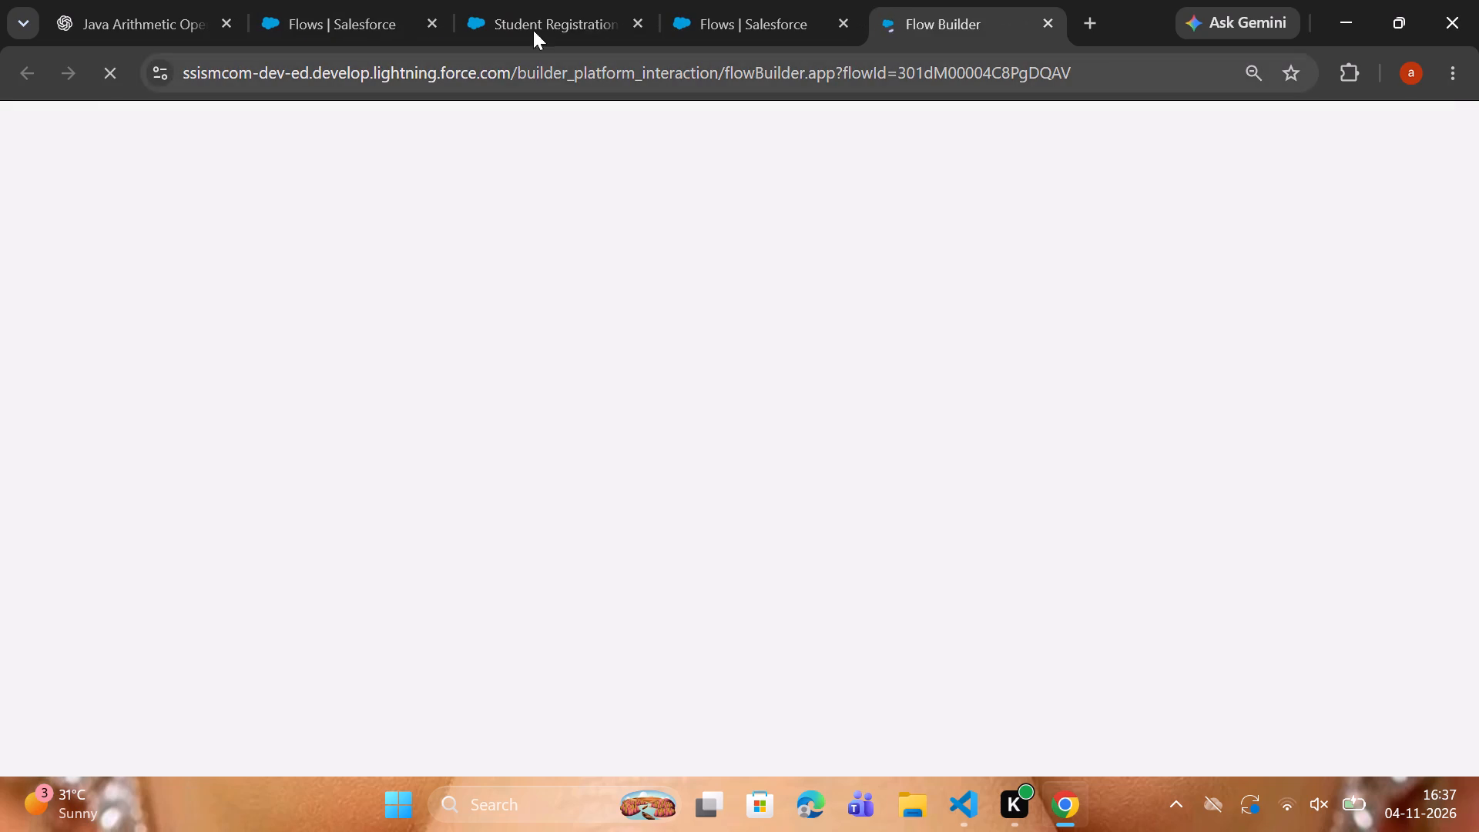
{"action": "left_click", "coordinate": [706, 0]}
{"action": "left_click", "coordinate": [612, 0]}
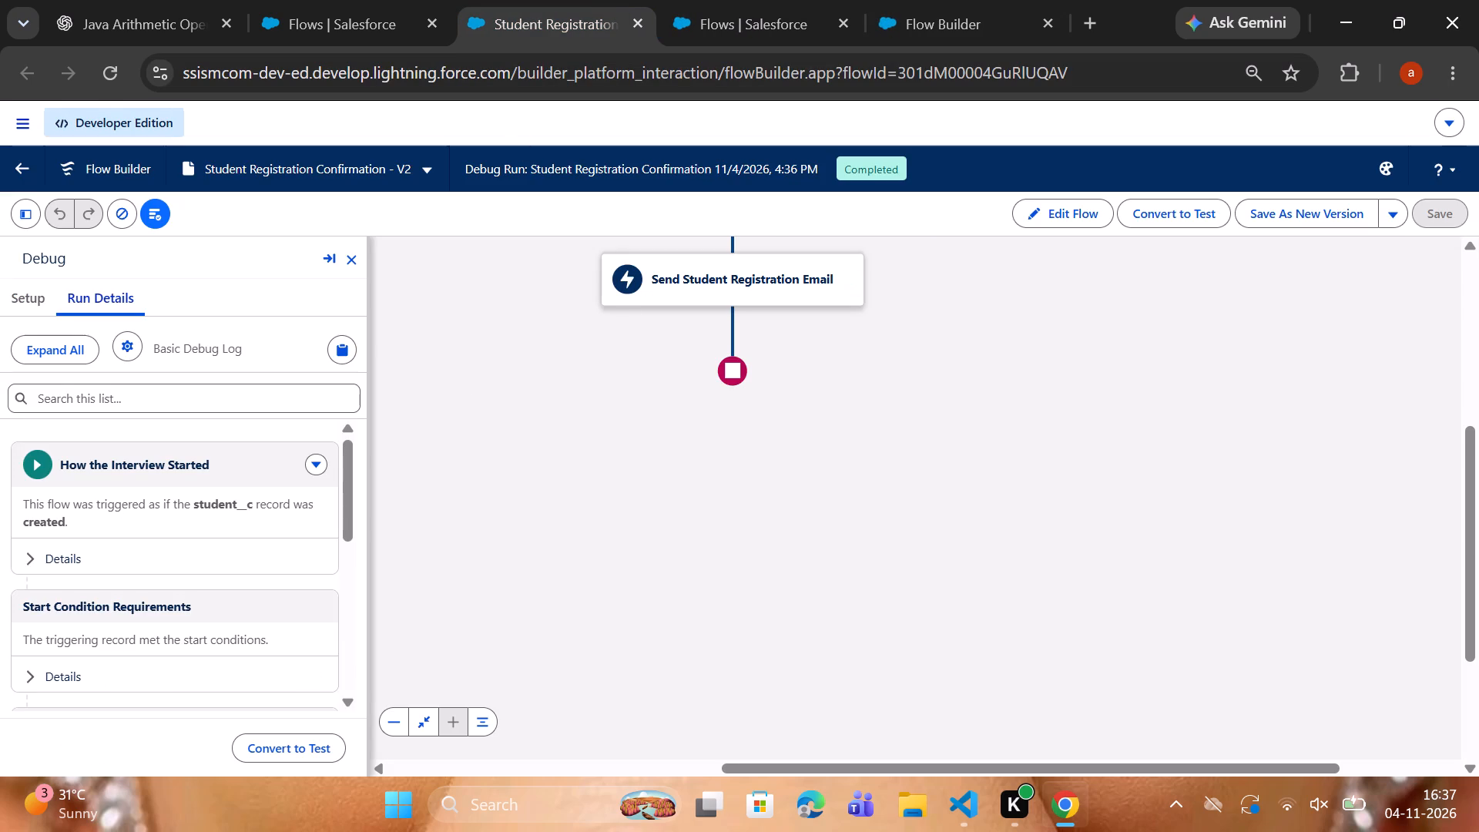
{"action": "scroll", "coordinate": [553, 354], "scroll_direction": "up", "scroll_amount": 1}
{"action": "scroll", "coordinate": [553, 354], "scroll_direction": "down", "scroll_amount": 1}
Search the App Launcher for "stu", open the Student object's list, and dismiss the new Salesforce Setup prompt.
{"action": "left_click", "coordinate": [345, 6]}
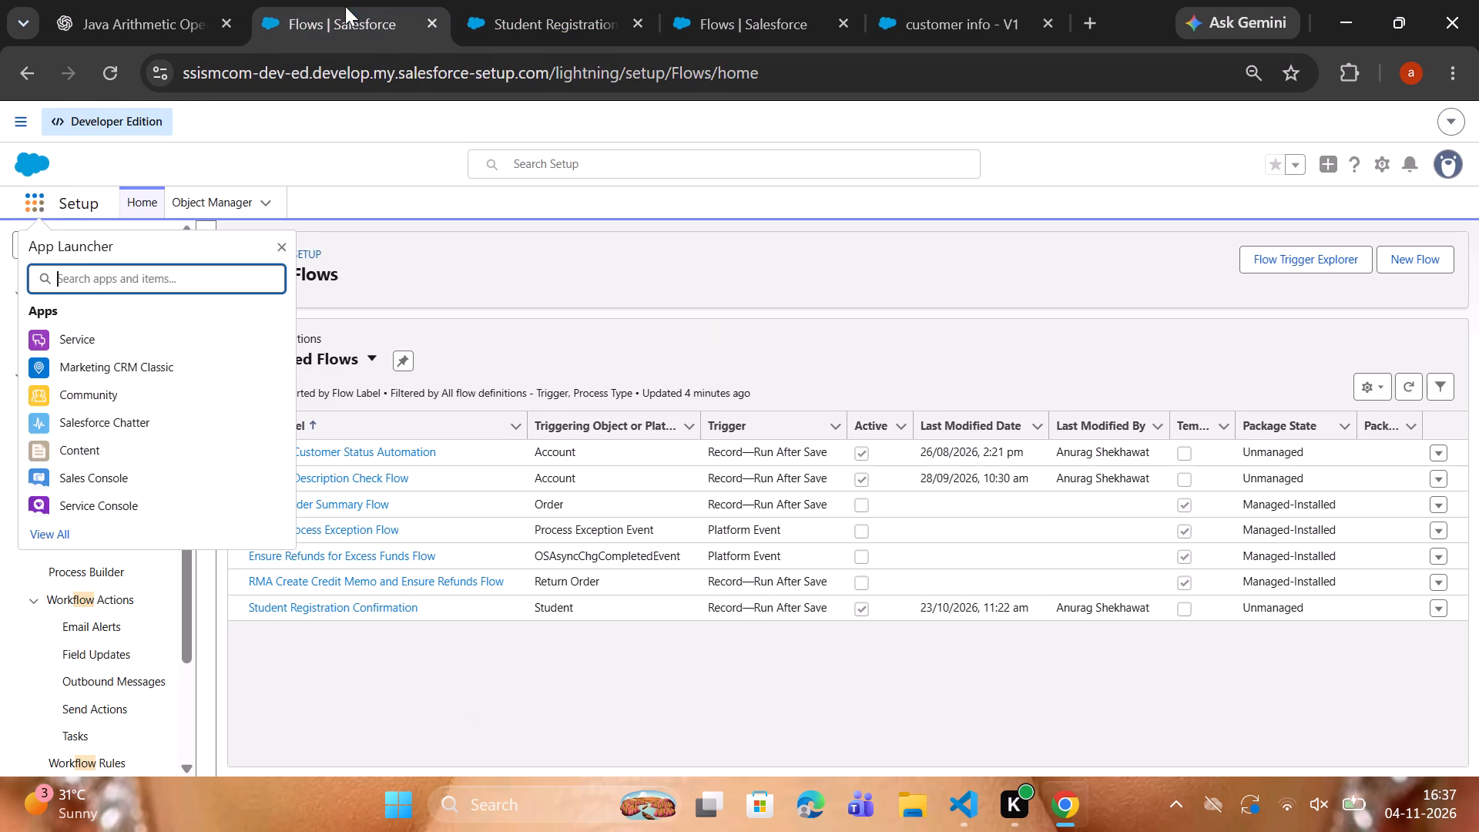
{"action": "type", "text": "stu"}
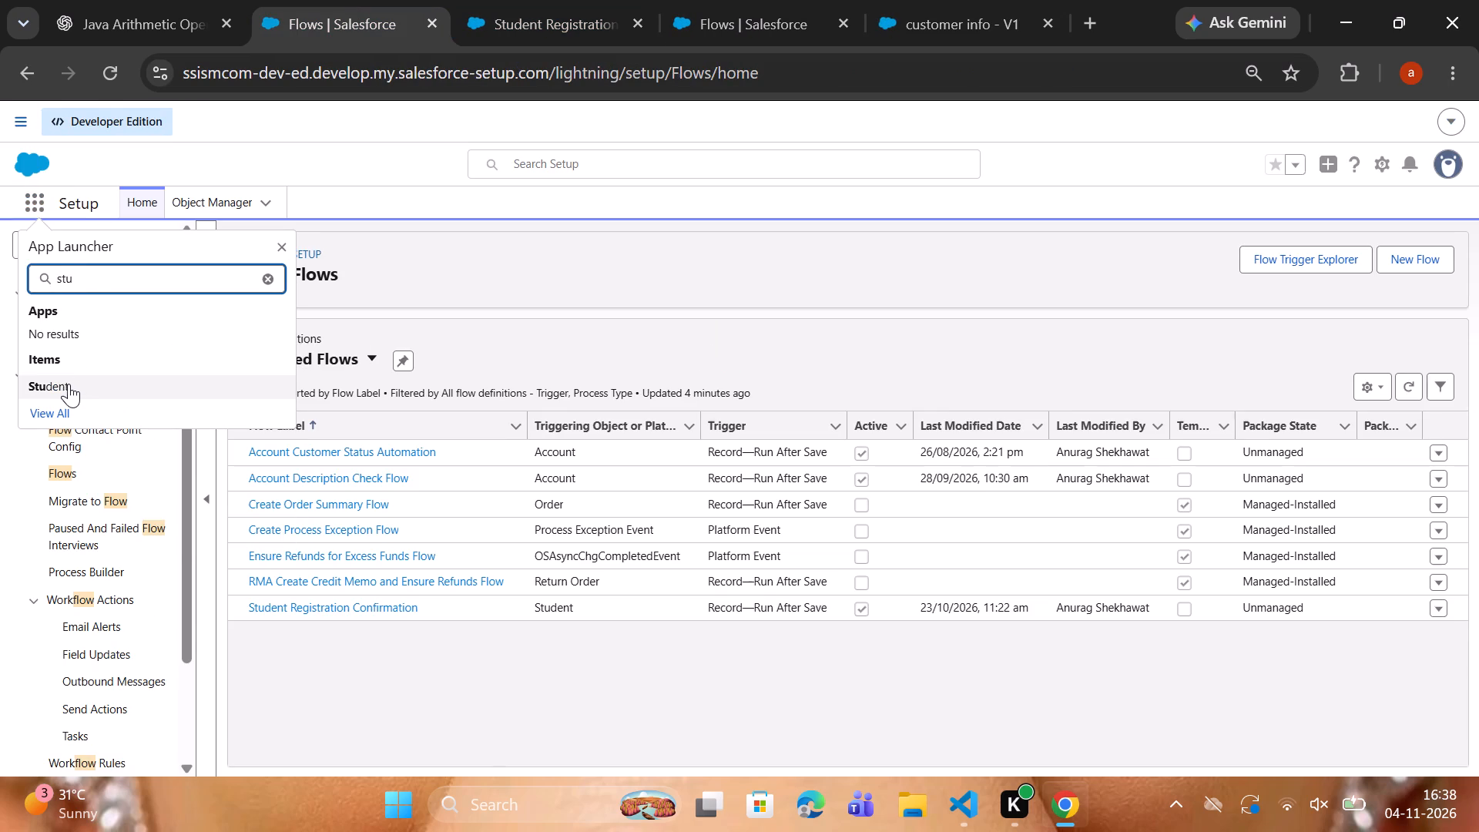
{"action": "left_click", "coordinate": [68, 384]}
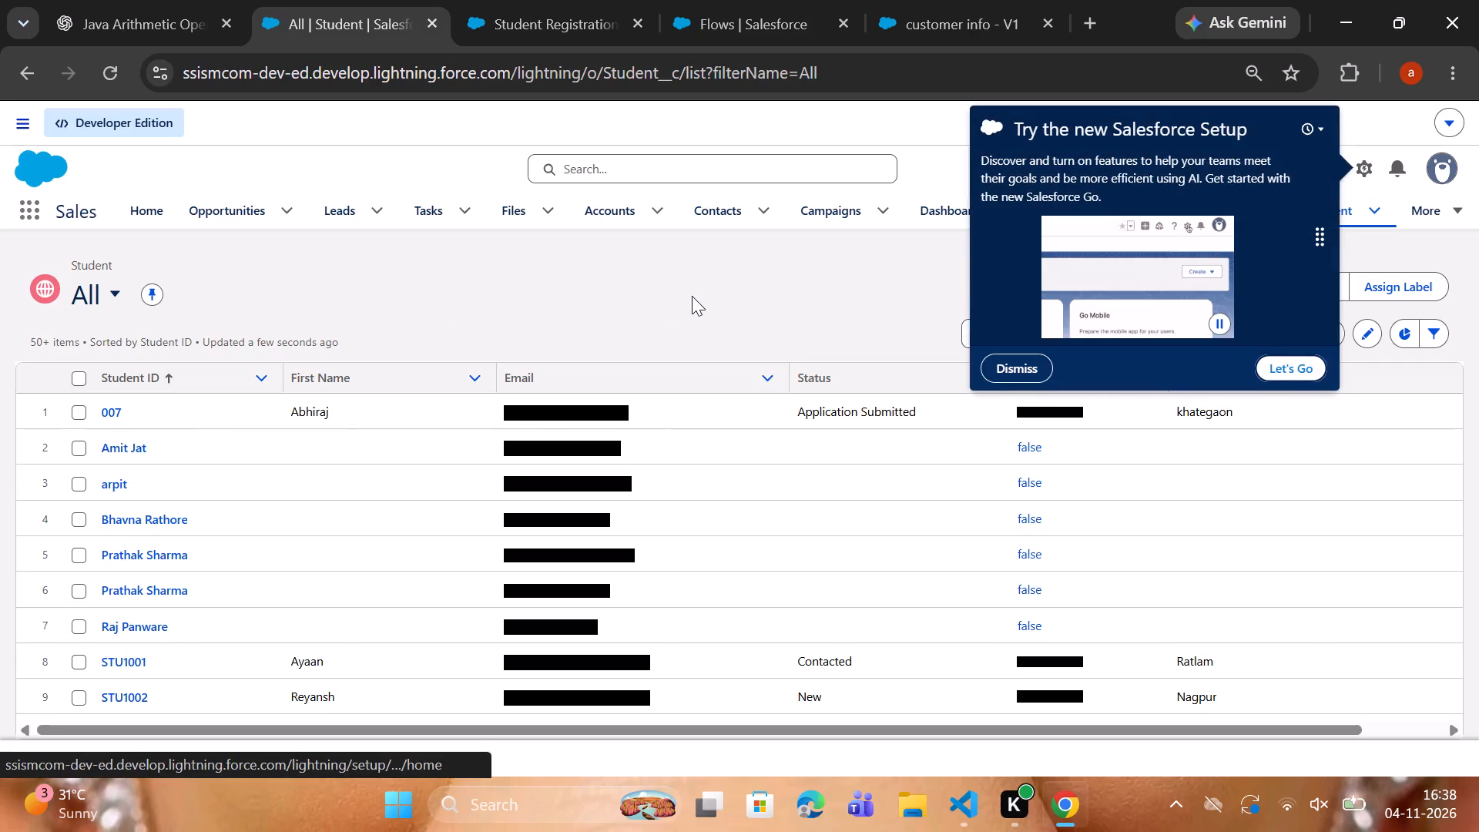
{"action": "left_click", "coordinate": [1029, 367]}
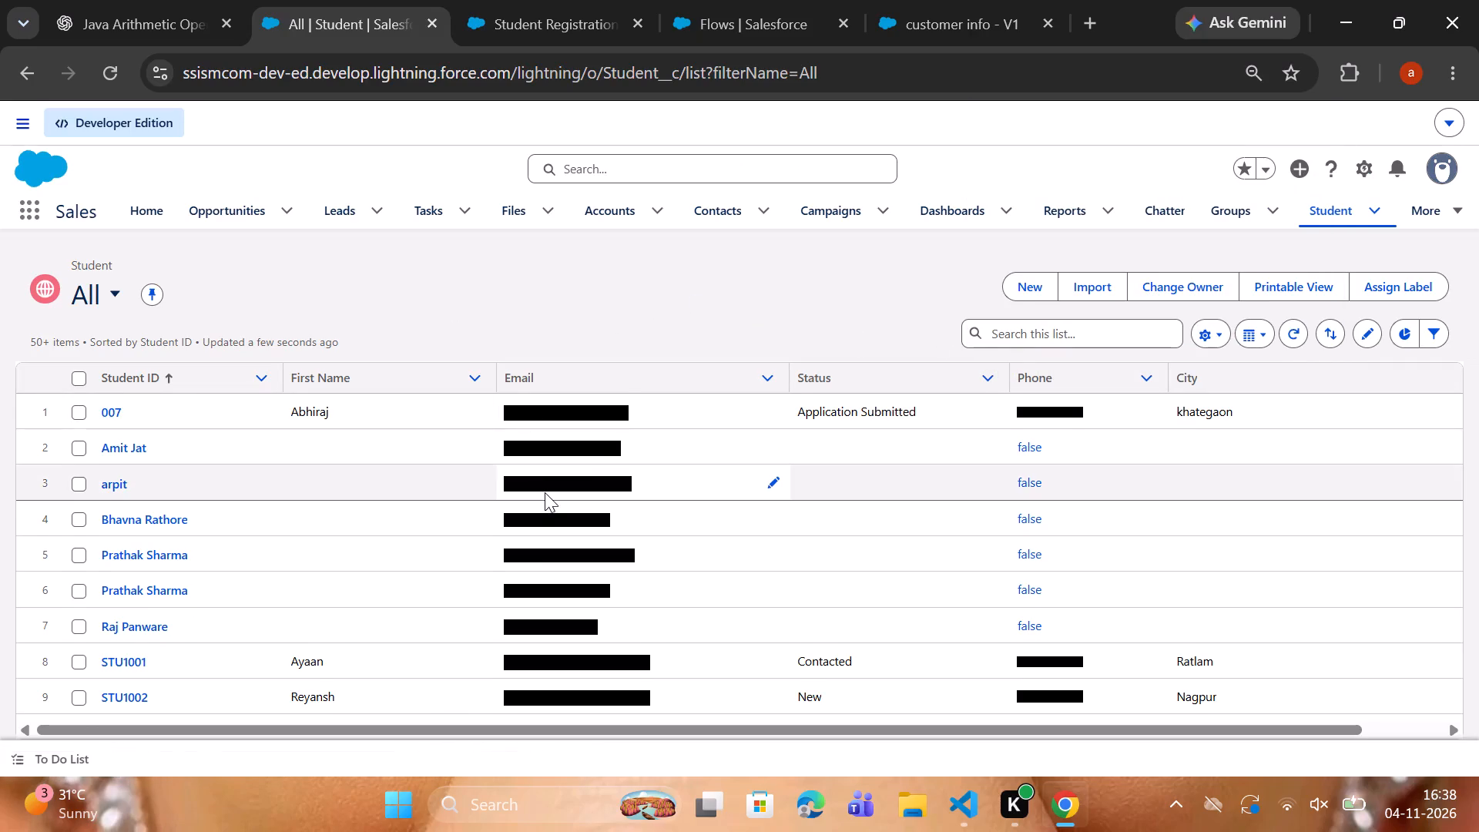
Look through the All student list and open the arpit record.
{"action": "scroll", "coordinate": [545, 492], "scroll_direction": "down", "scroll_amount": 1}
{"action": "scroll", "coordinate": [545, 492], "scroll_direction": "up", "scroll_amount": 1}
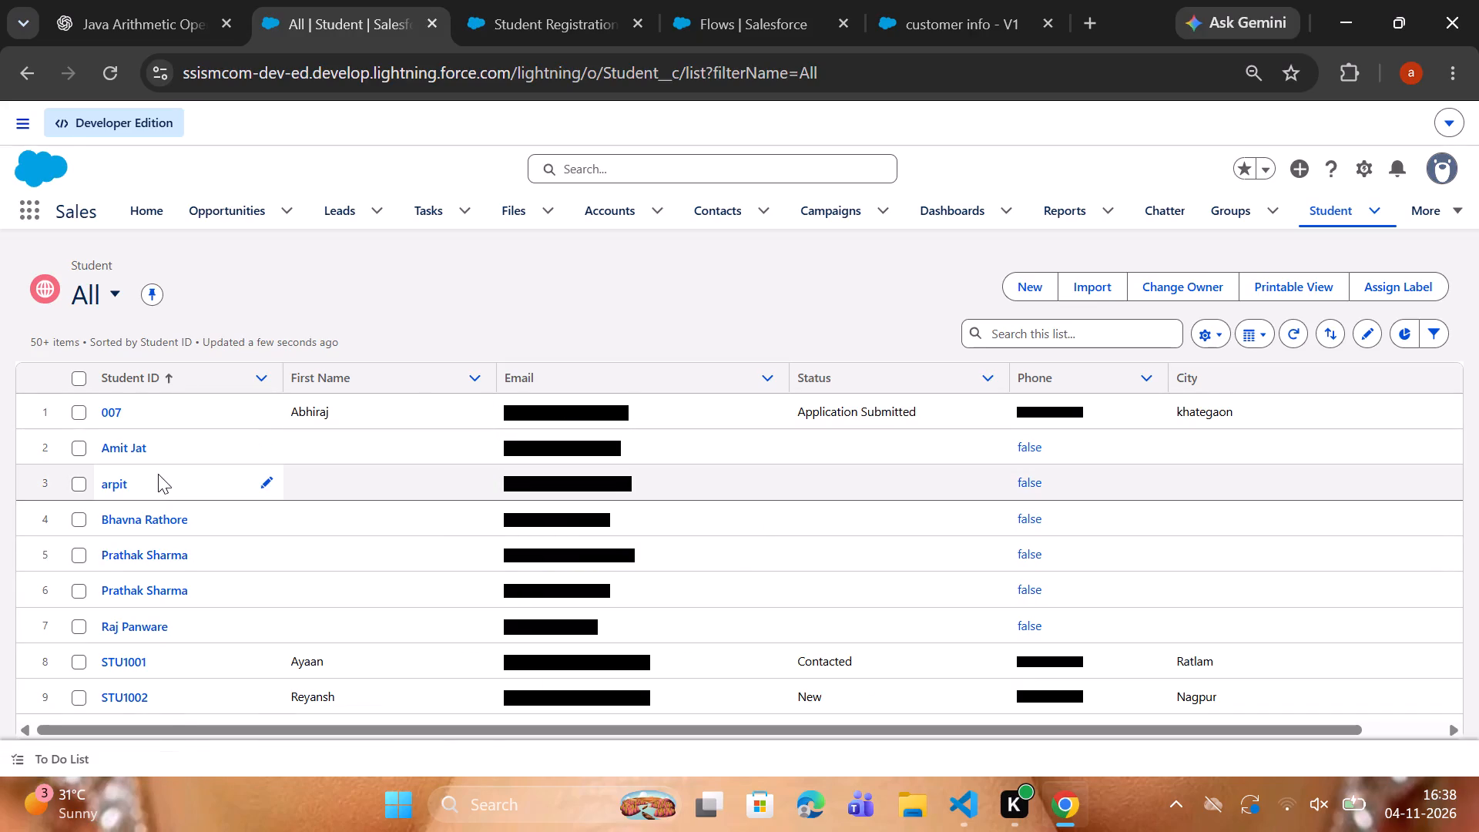
{"action": "scroll", "coordinate": [161, 487], "scroll_direction": "down", "scroll_amount": 1}
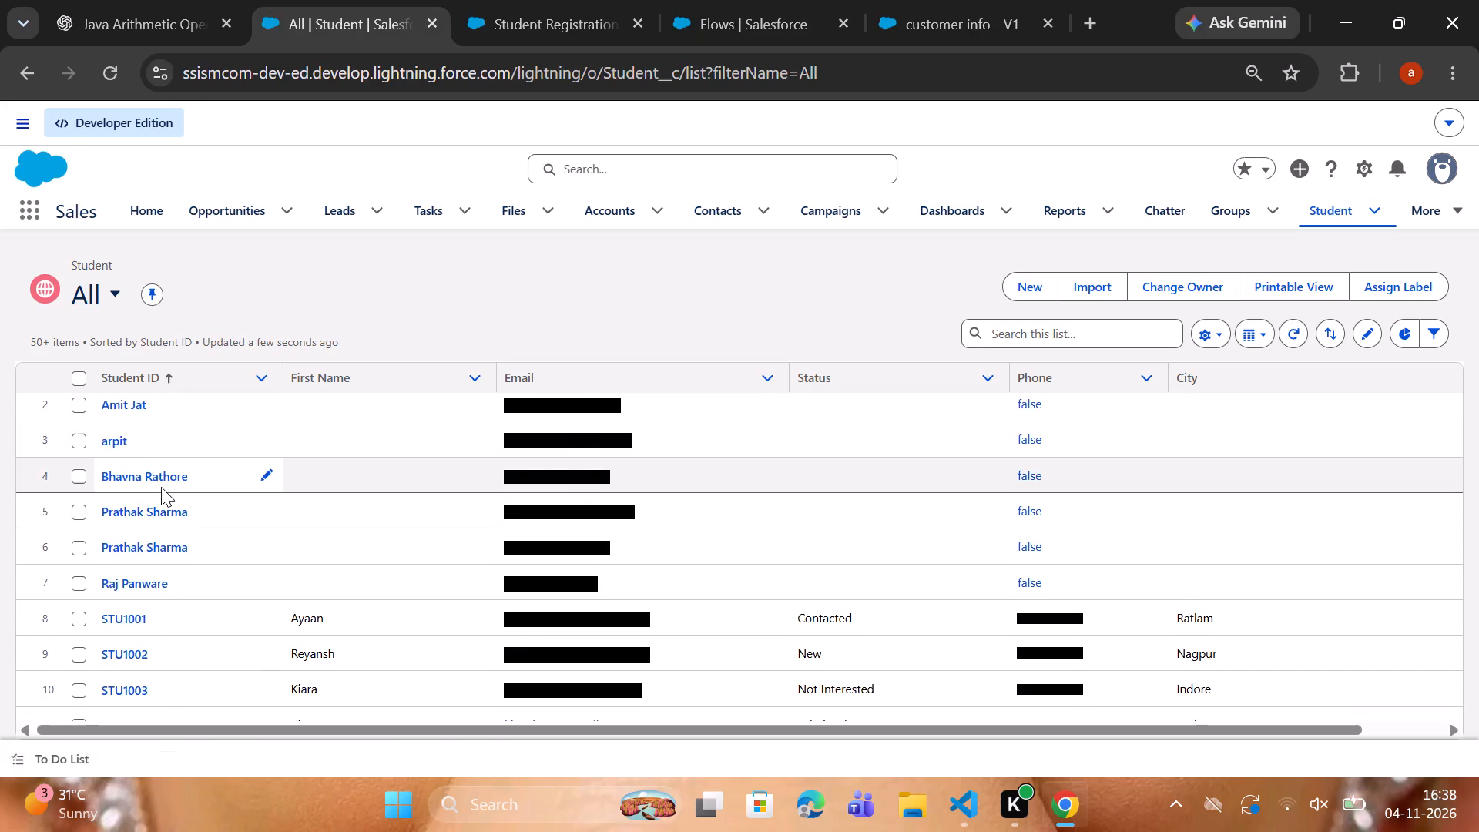
{"action": "left_click", "coordinate": [113, 440]}
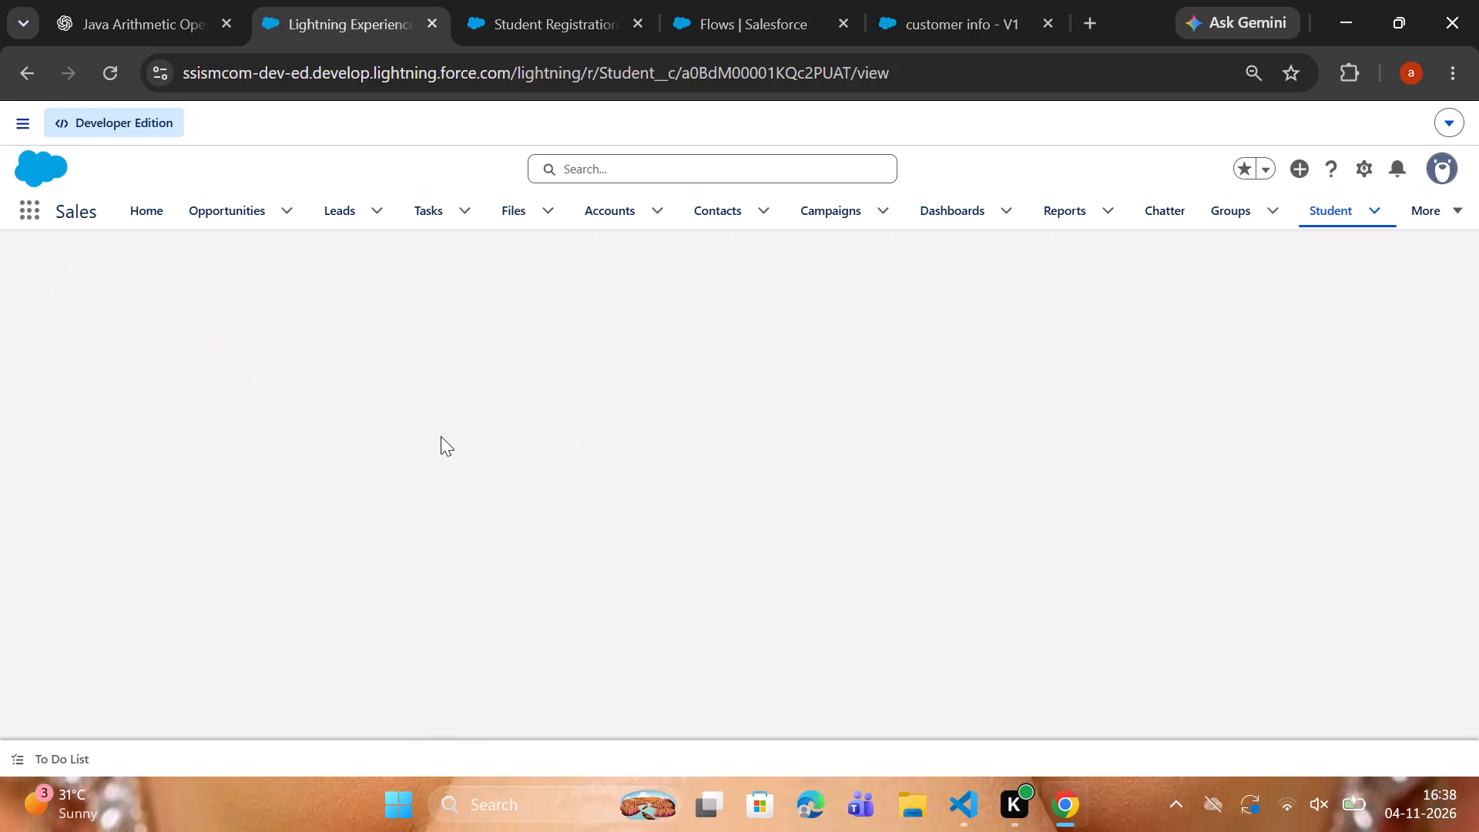
Edit the arpit student record, setting Course Interested to BBA and Lead Source to Walk-in, and save it.
{"action": "scroll", "coordinate": [442, 438], "scroll_direction": "down", "scroll_amount": 1}
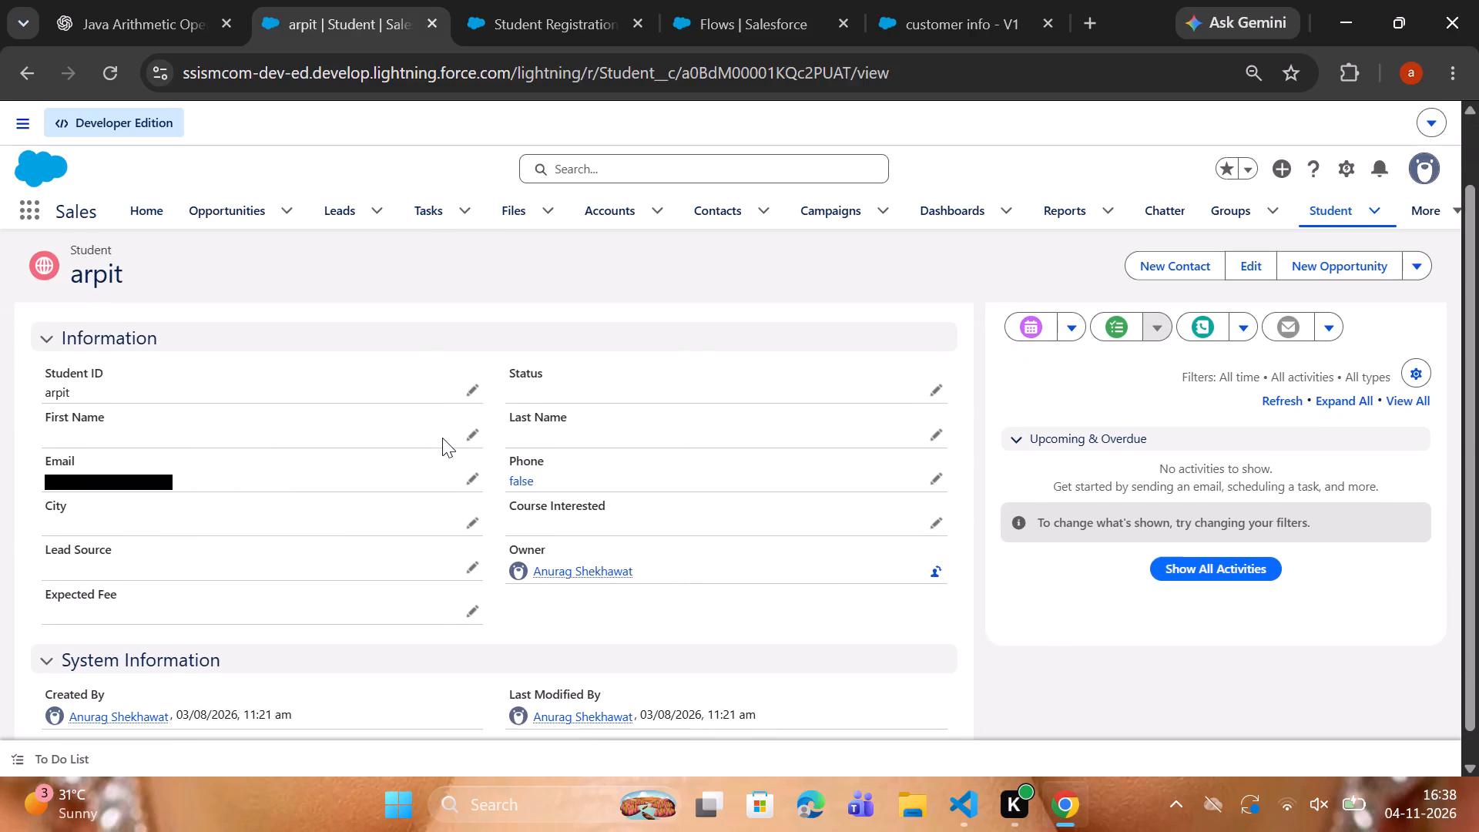
{"action": "scroll", "coordinate": [442, 438], "scroll_direction": "down", "scroll_amount": 2}
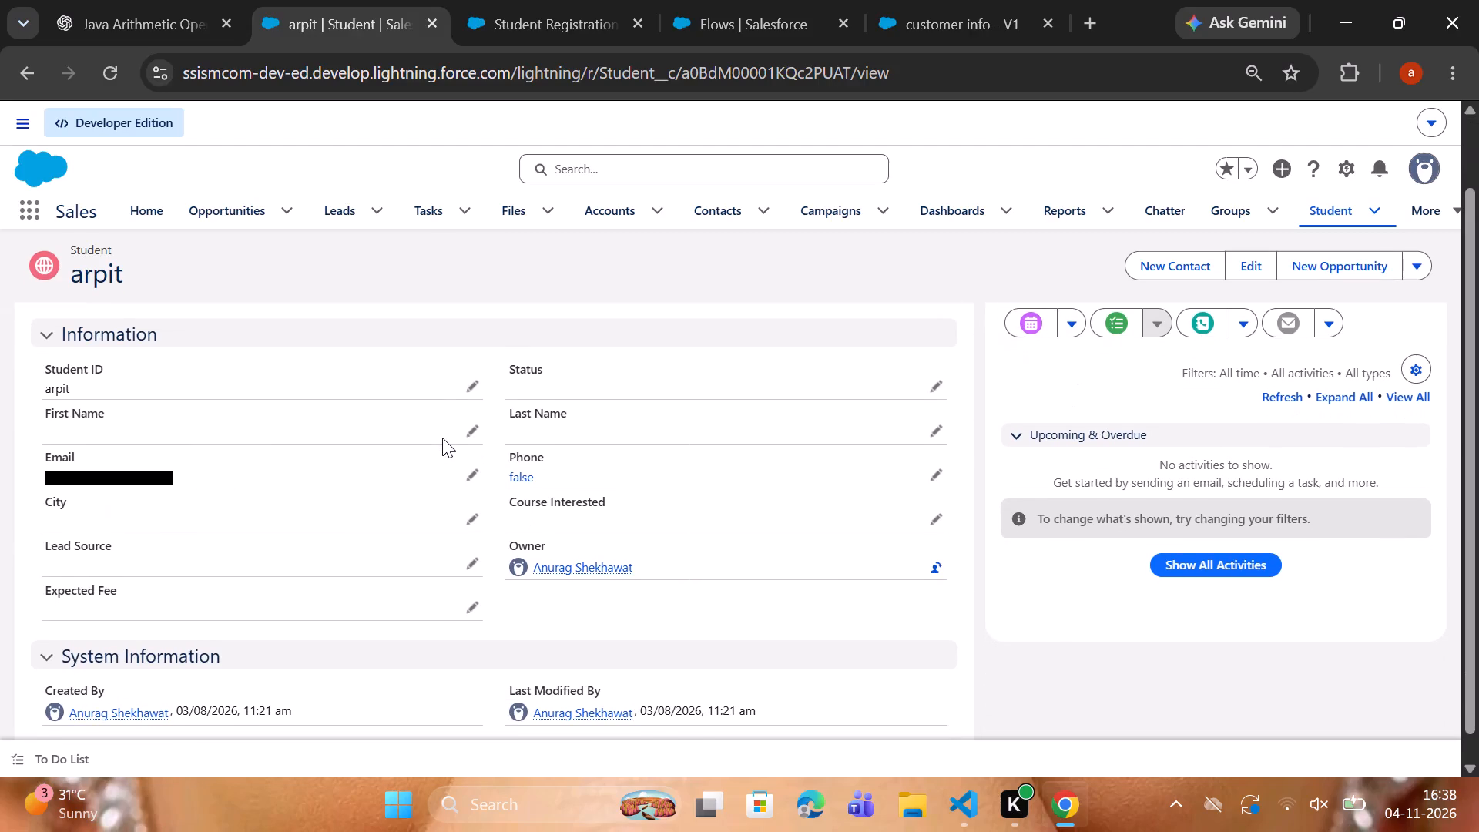
{"action": "scroll", "coordinate": [442, 438], "scroll_direction": "down", "scroll_amount": 2}
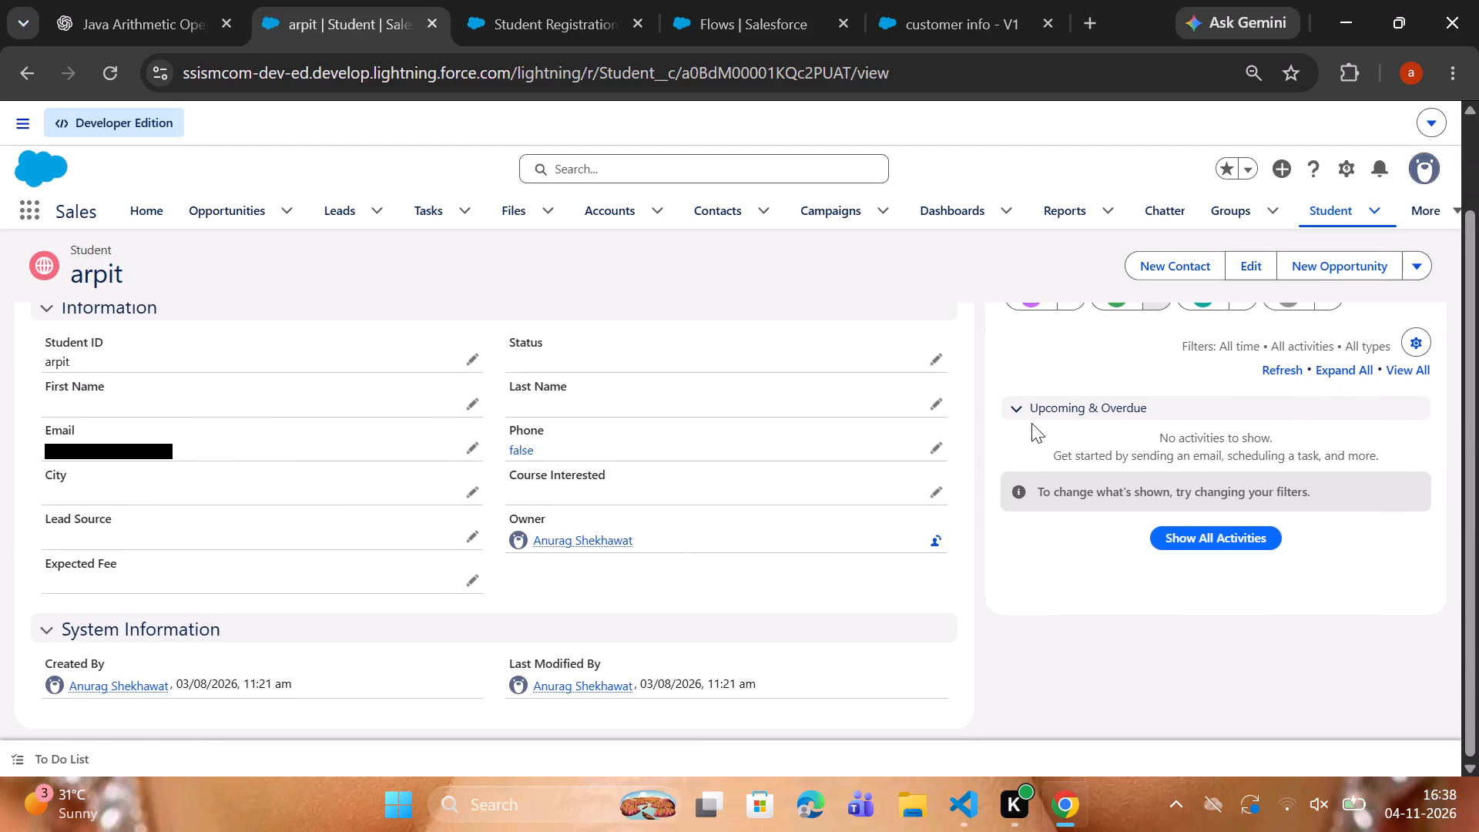
{"action": "scroll", "coordinate": [639, 528], "scroll_direction": "up", "scroll_amount": 1}
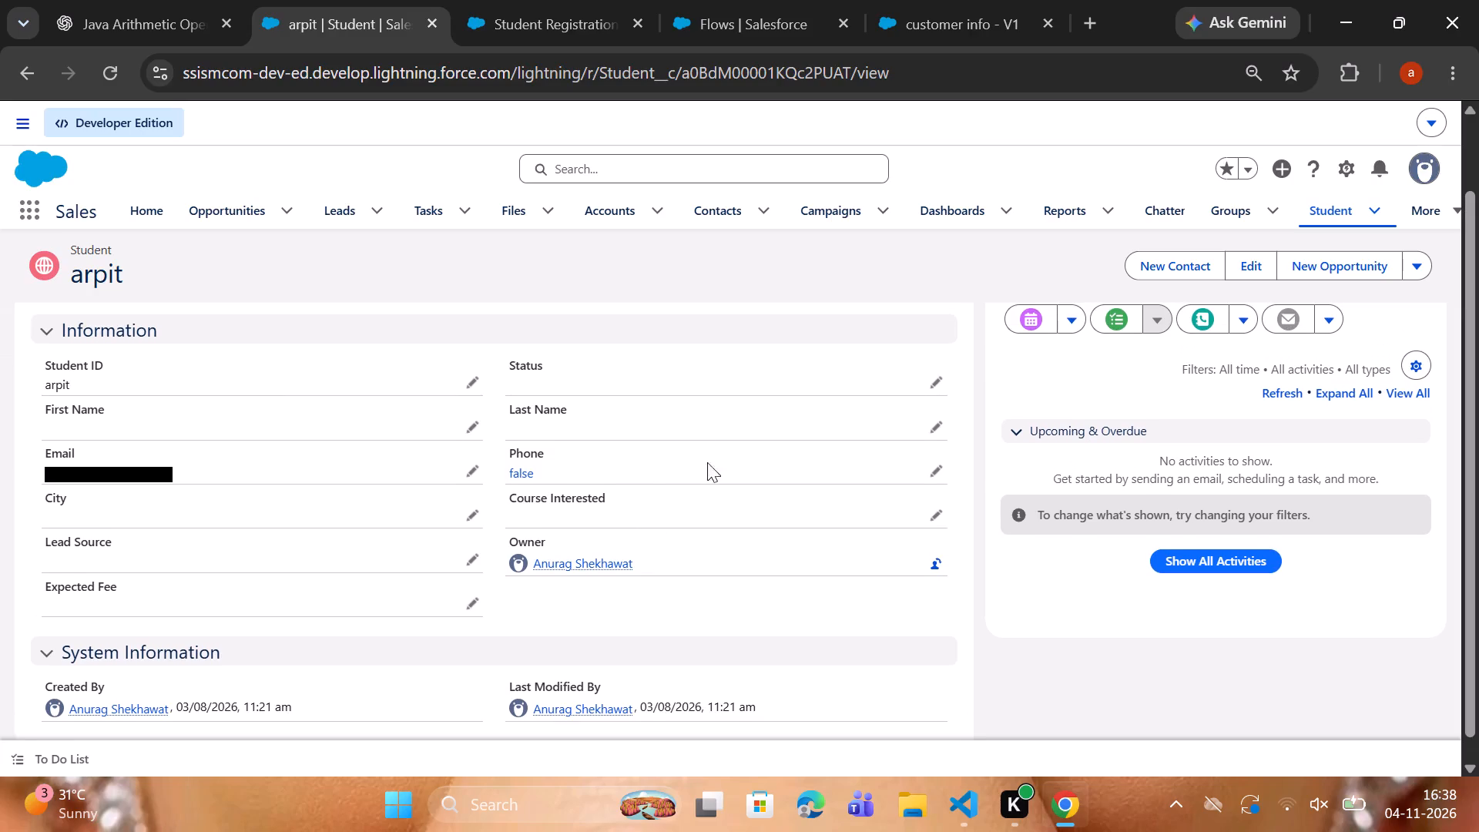
{"action": "left_click", "coordinate": [940, 508]}
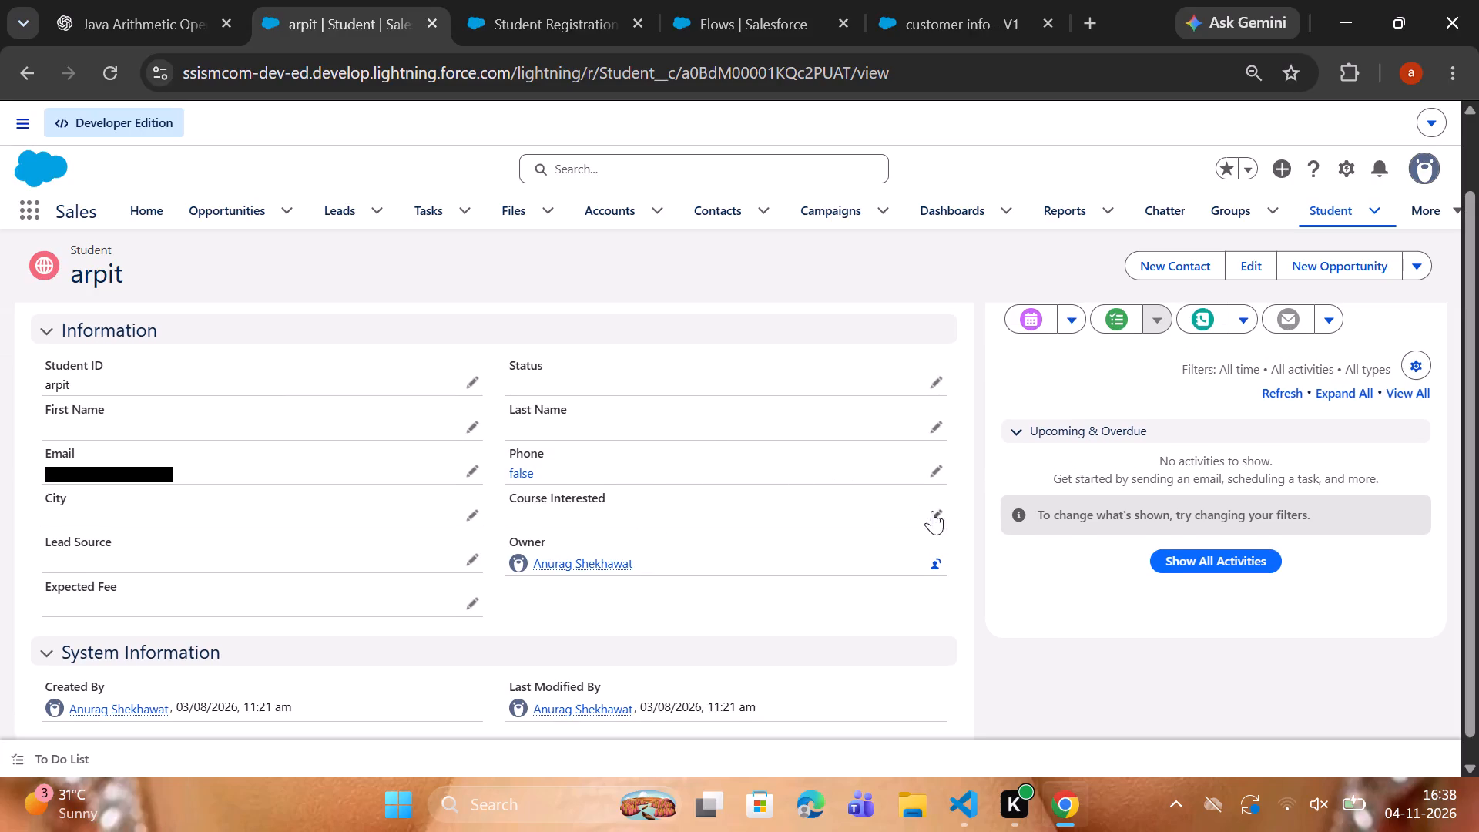
{"action": "left_click_drag", "start_coordinate": [927, 515], "coordinate": [936, 515]}
{"action": "left_click", "coordinate": [936, 515]}
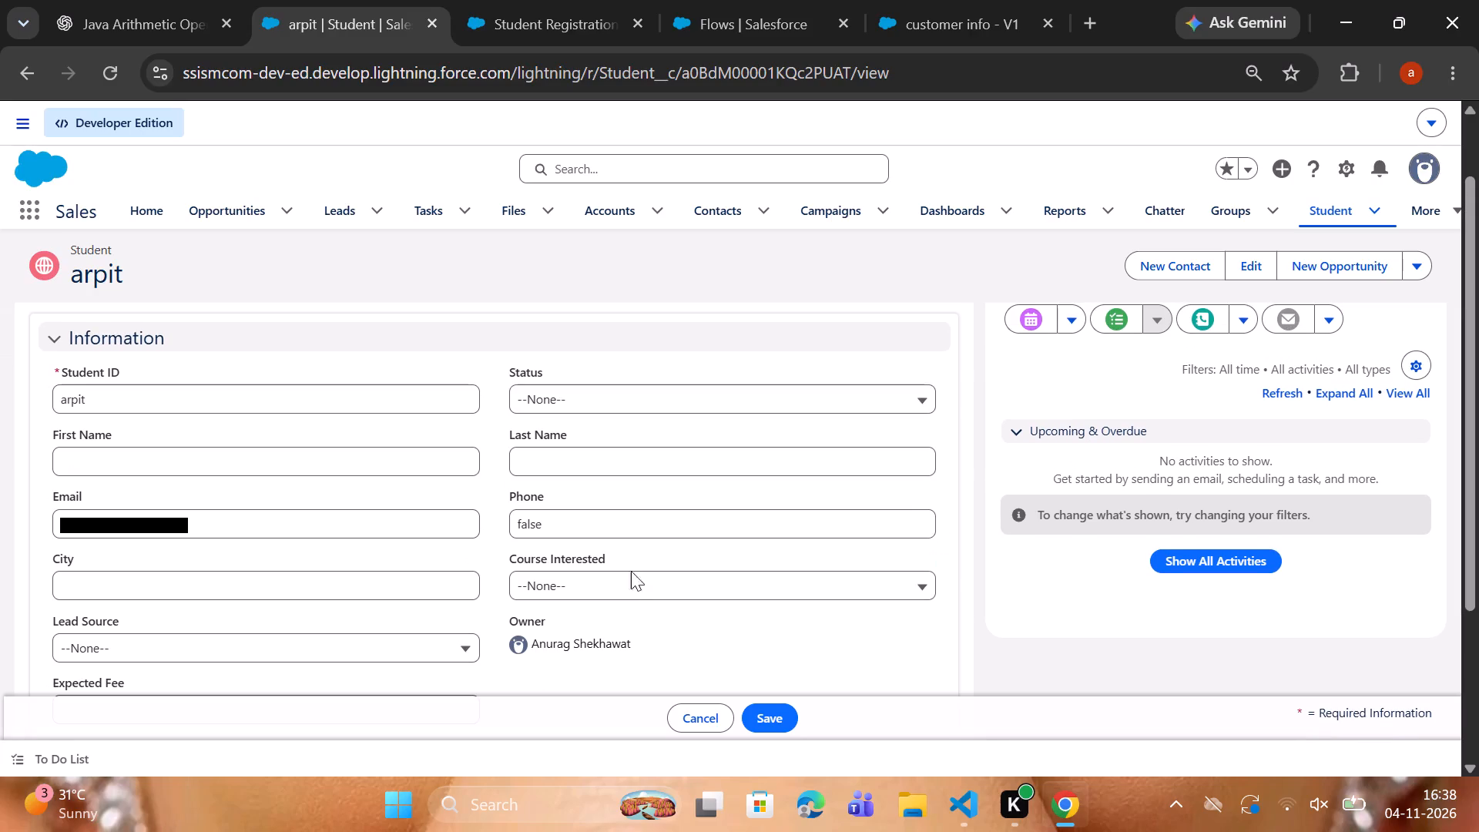
{"action": "left_click", "coordinate": [632, 587]}
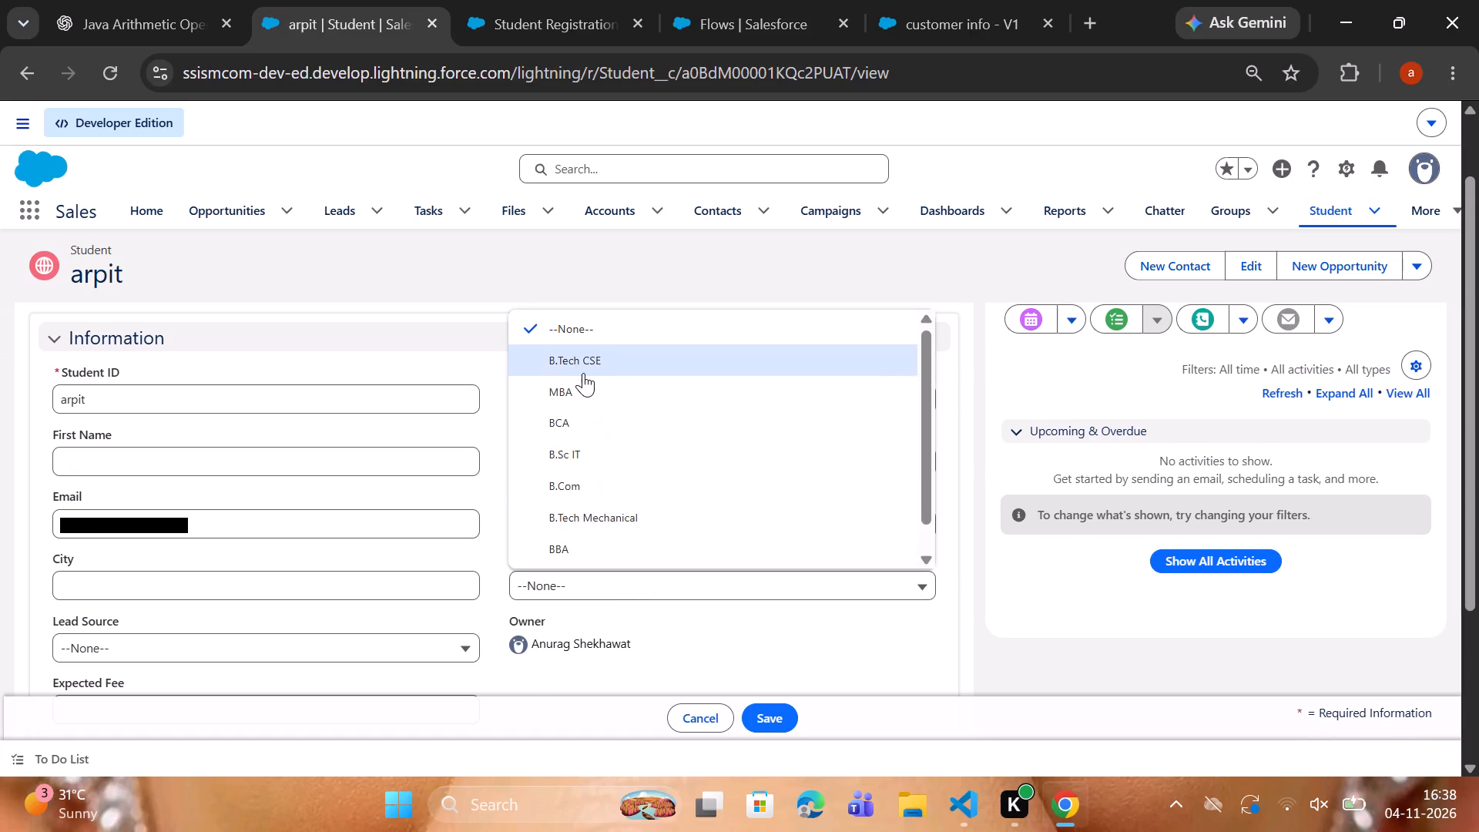
{"action": "left_click", "coordinate": [628, 551]}
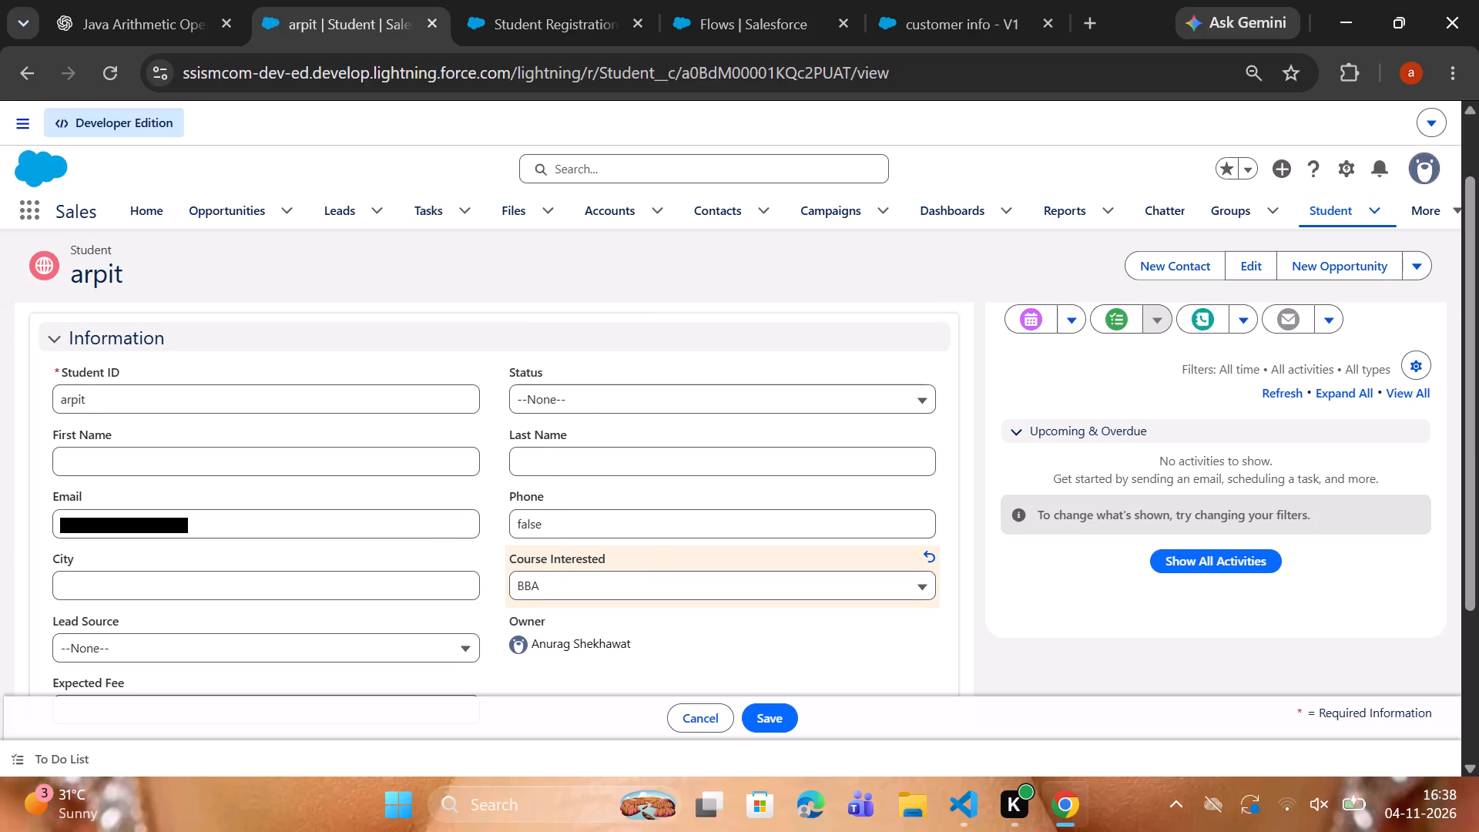
{"action": "scroll", "coordinate": [338, 530], "scroll_direction": "down", "scroll_amount": 1}
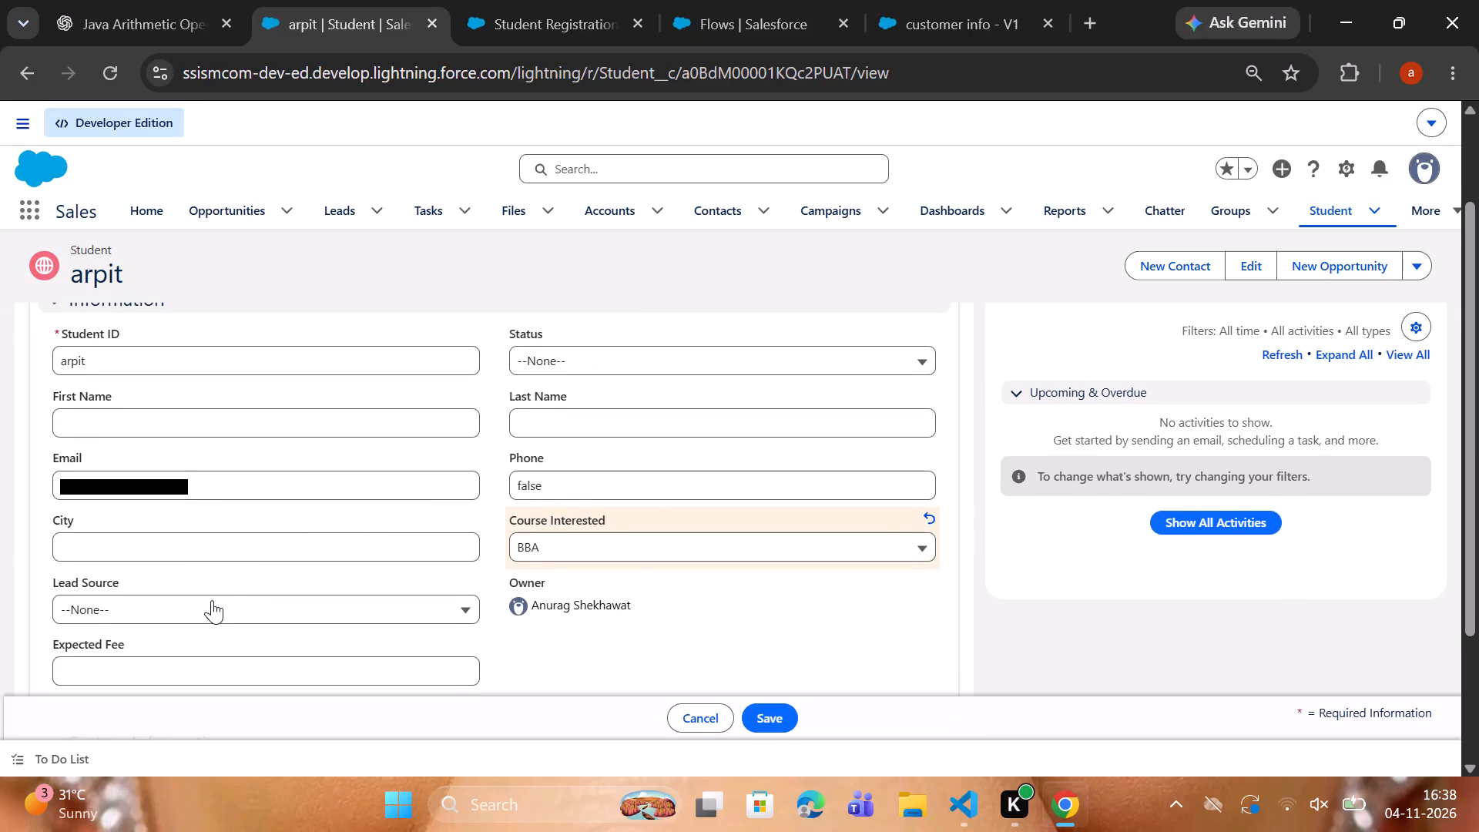
{"action": "left_click", "coordinate": [212, 607]}
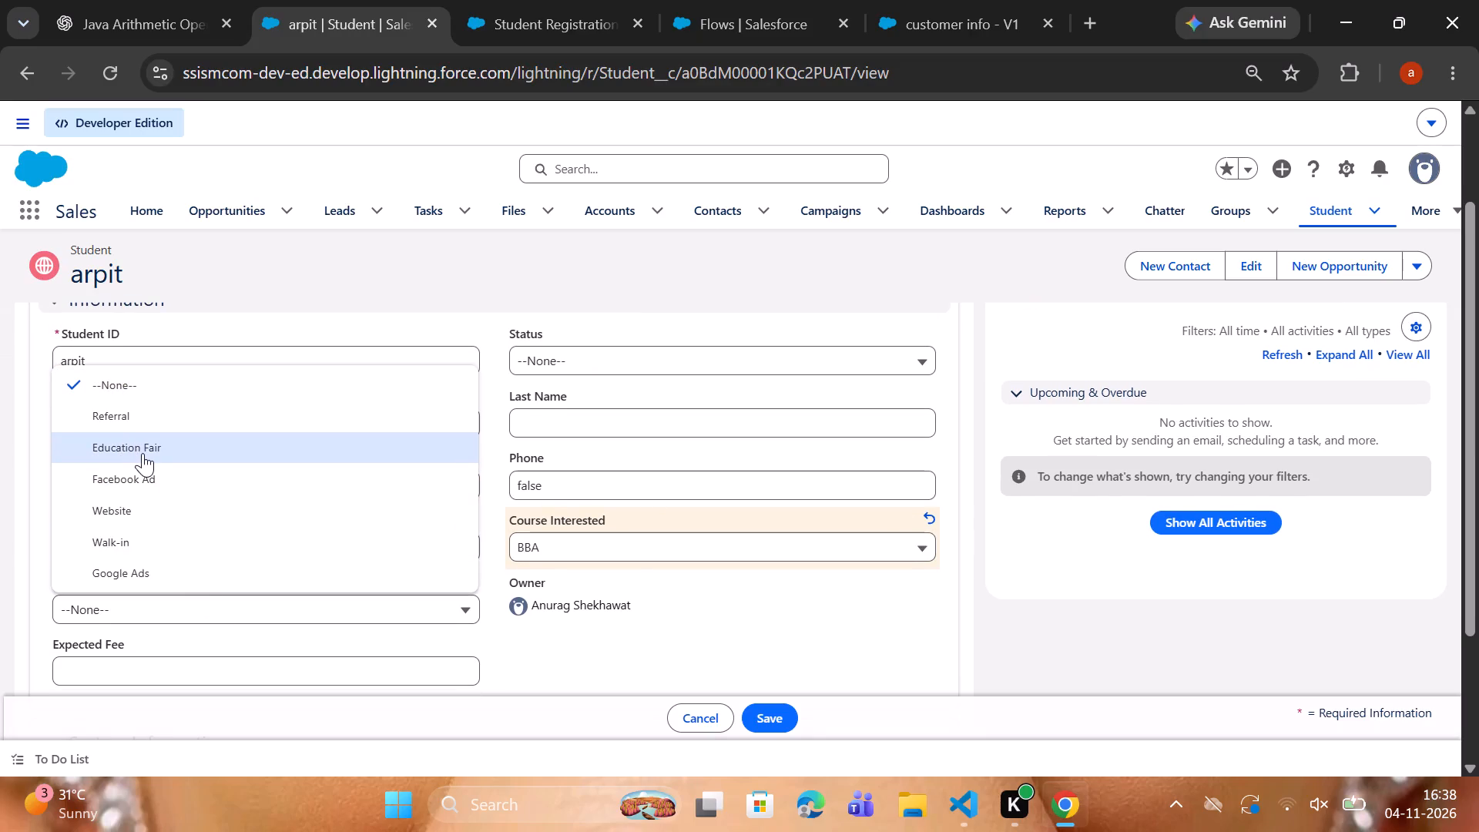
{"action": "left_click", "coordinate": [139, 535]}
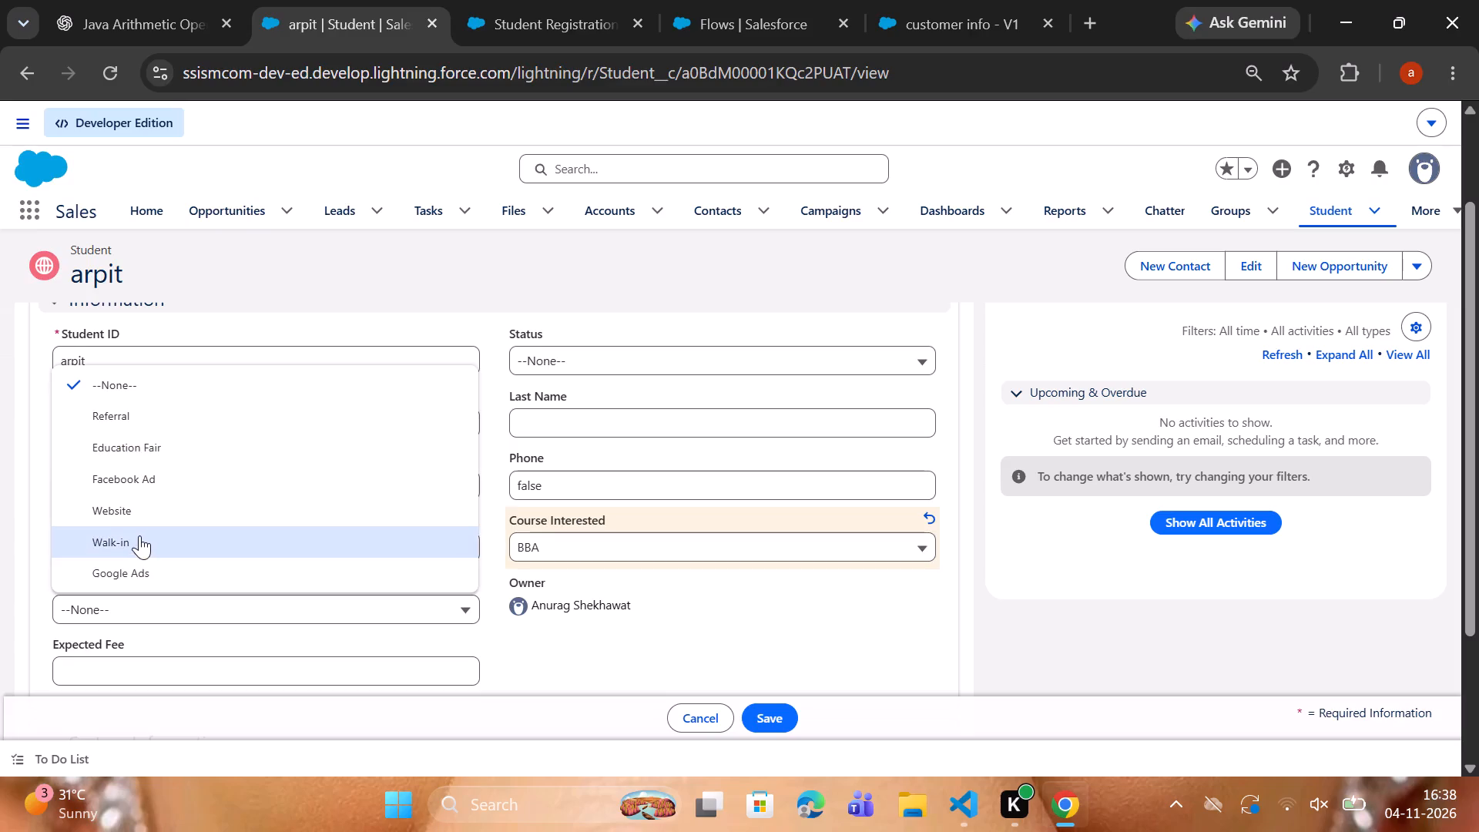
{"action": "left_click", "coordinate": [753, 711]}
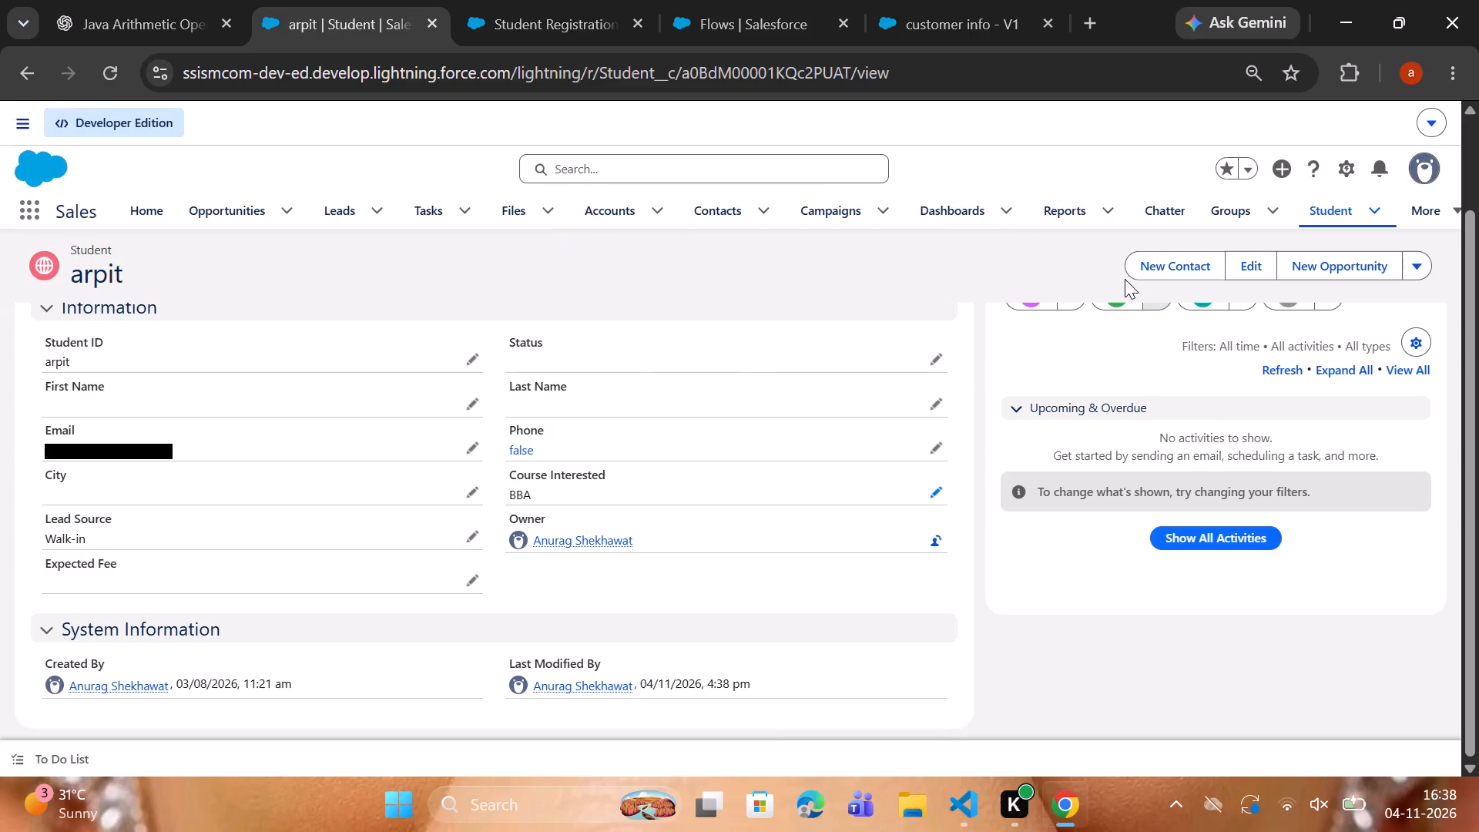
Open the Sharing Hierarchy of the arpit student record.
{"action": "left_click", "coordinate": [1409, 258]}
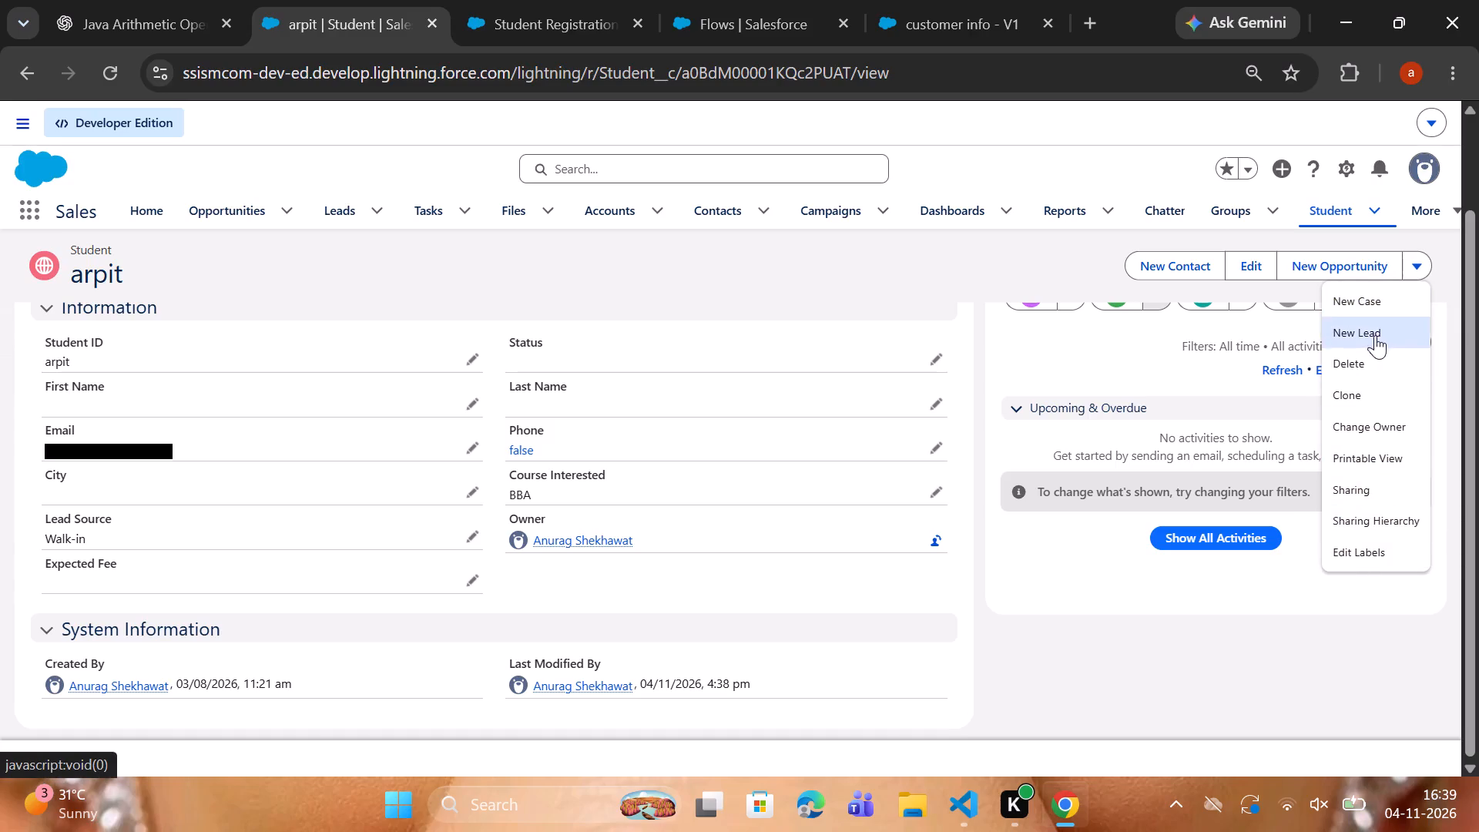
{"action": "left_click", "coordinate": [1375, 507]}
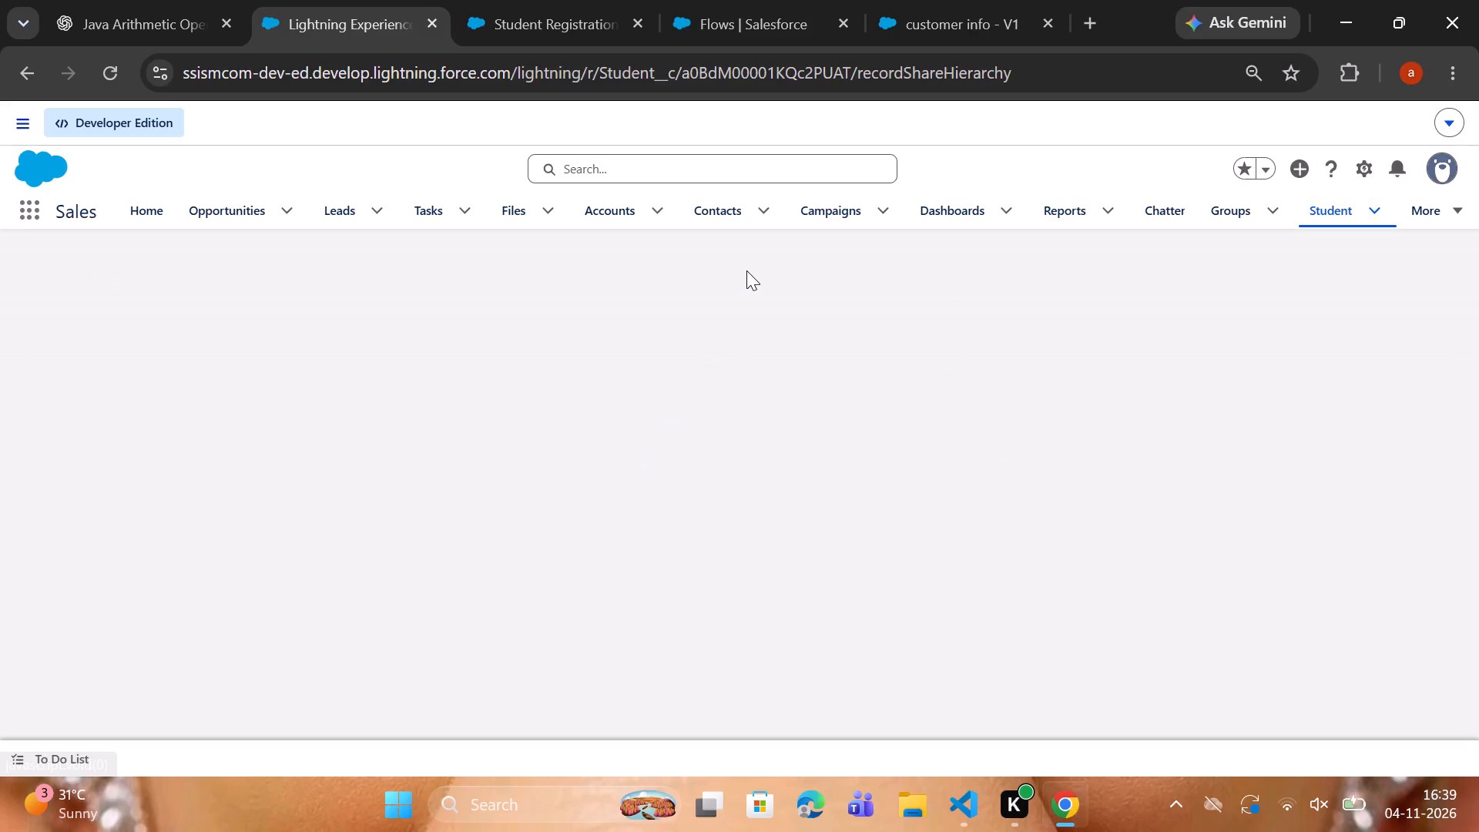
{"action": "scroll", "coordinate": [724, 190], "scroll_direction": "down", "scroll_amount": 1}
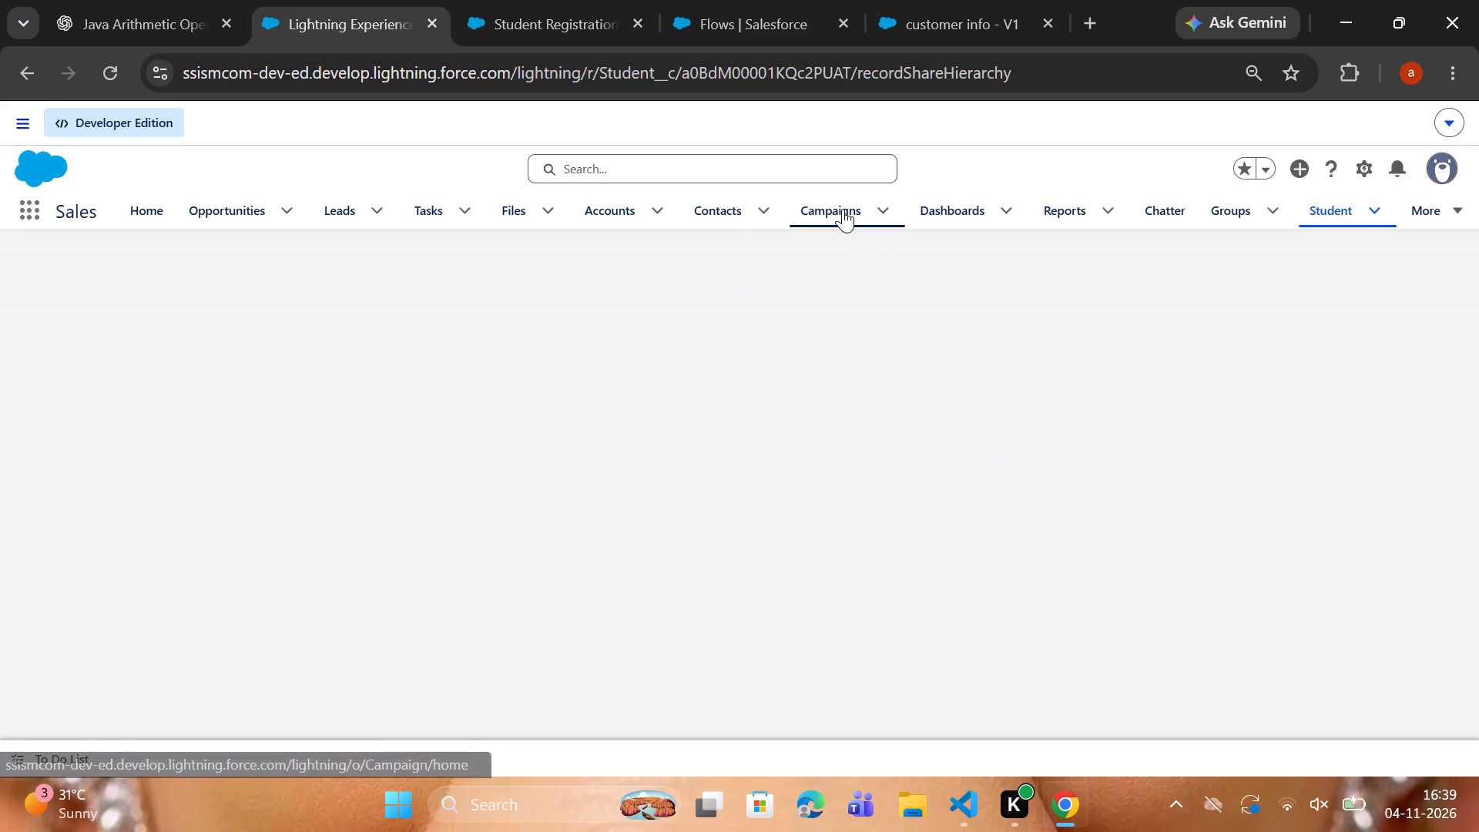
Go to the Campaigns page of the Sales app.
{"action": "left_click", "coordinate": [843, 209]}
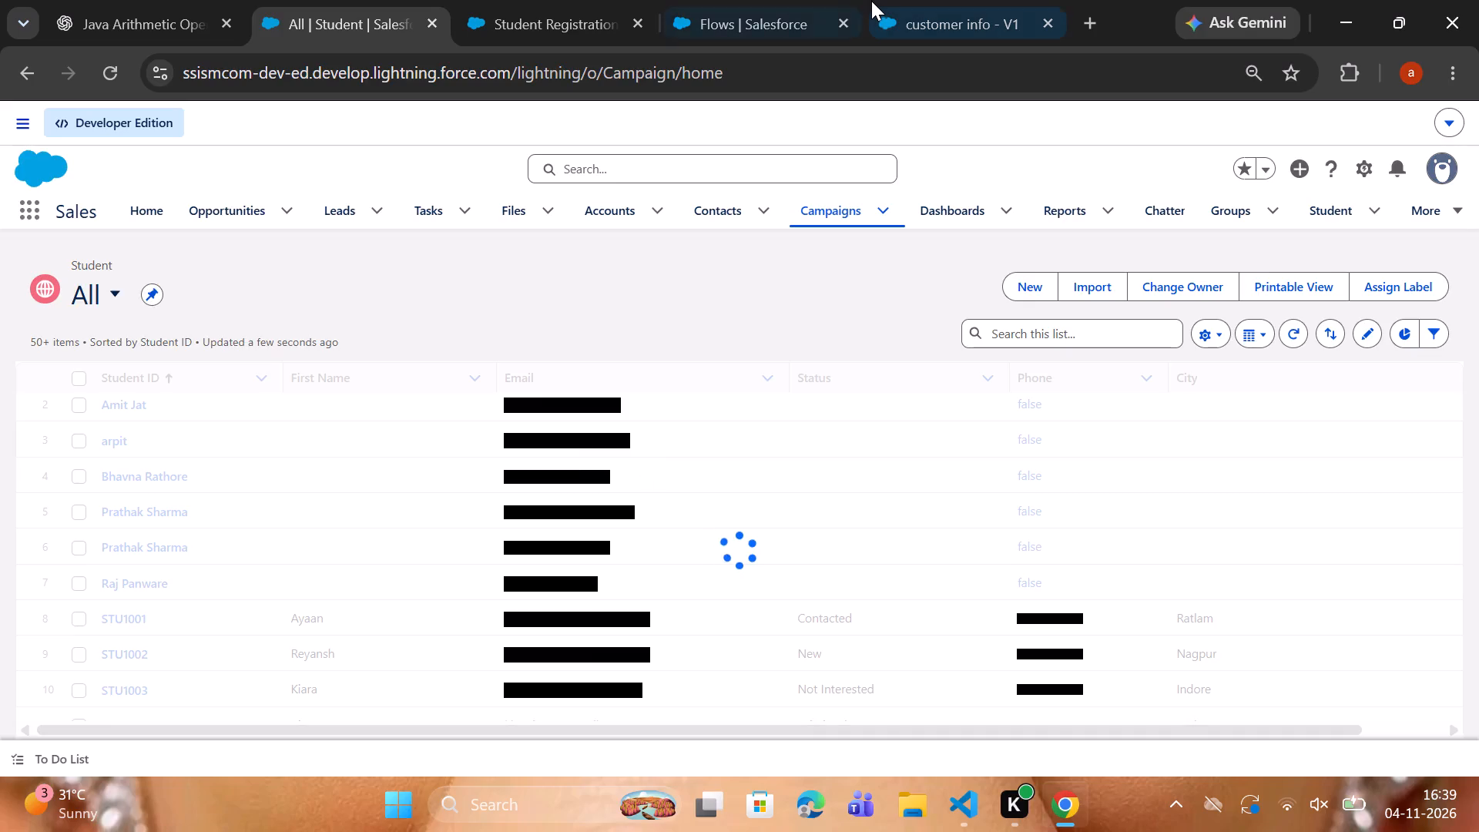
{"action": "left_click", "coordinate": [871, 2]}
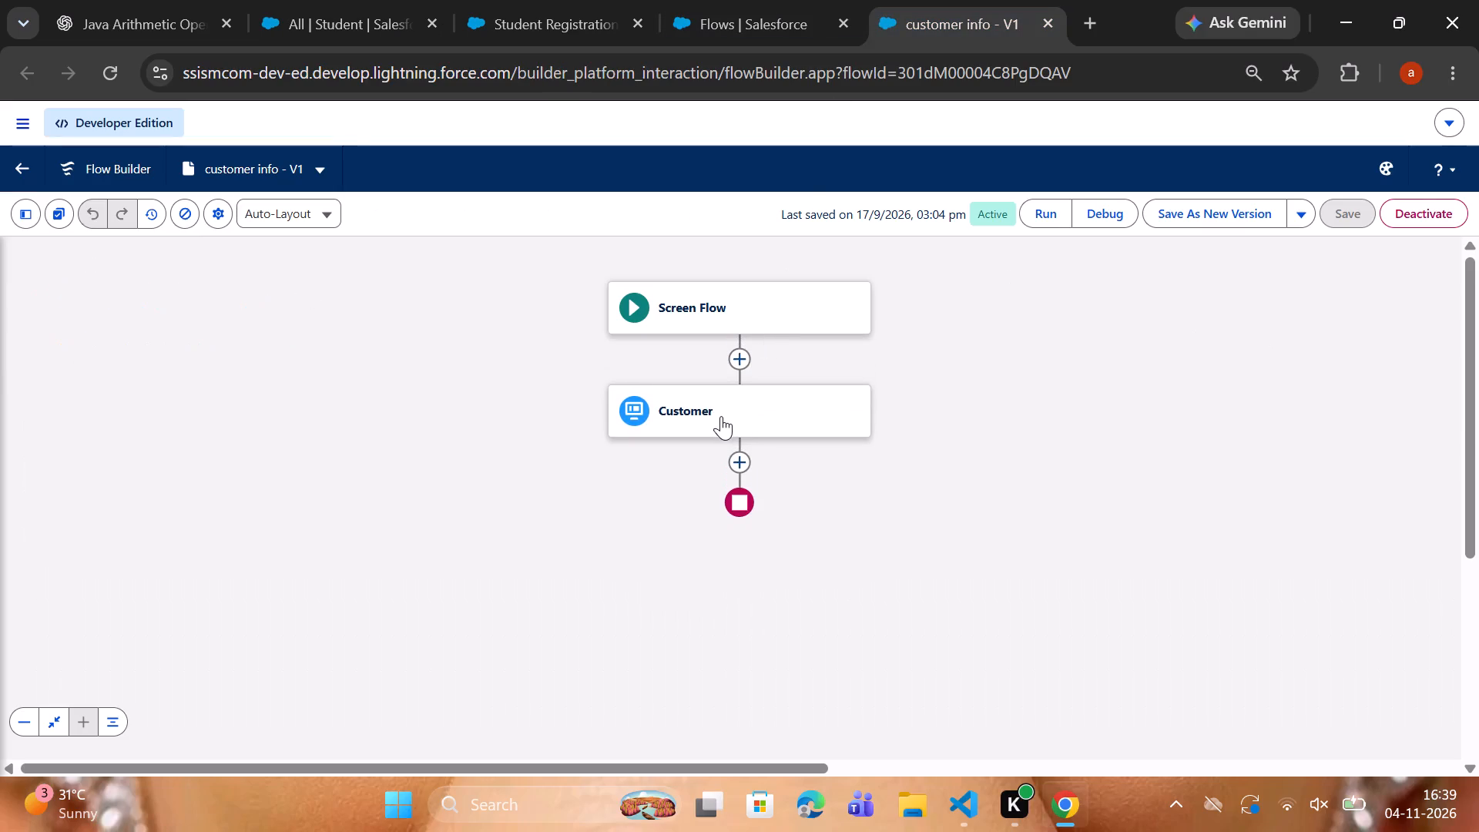
{"action": "left_click", "coordinate": [1086, 206]}
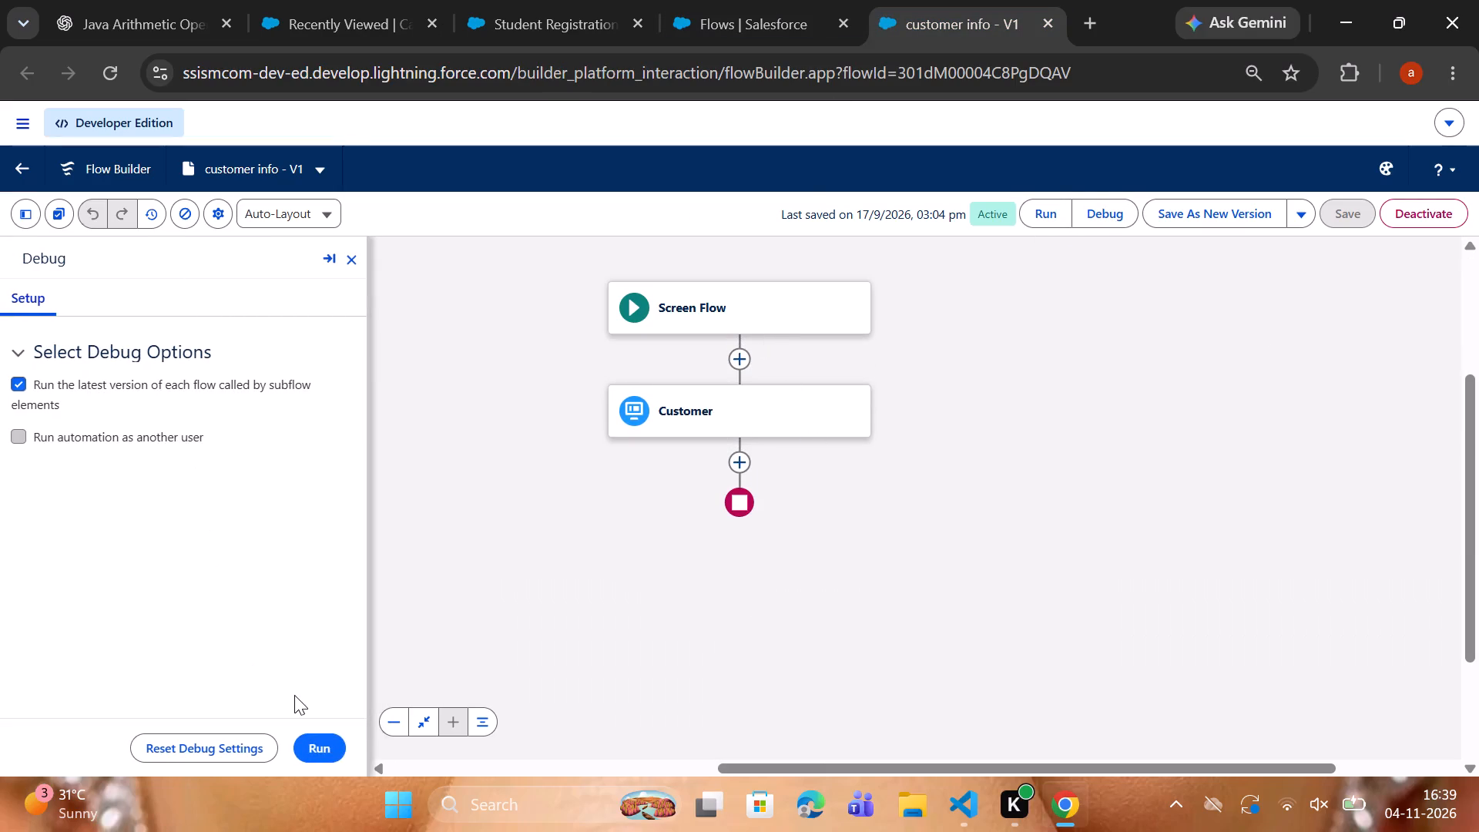
{"action": "left_click", "coordinate": [315, 745]}
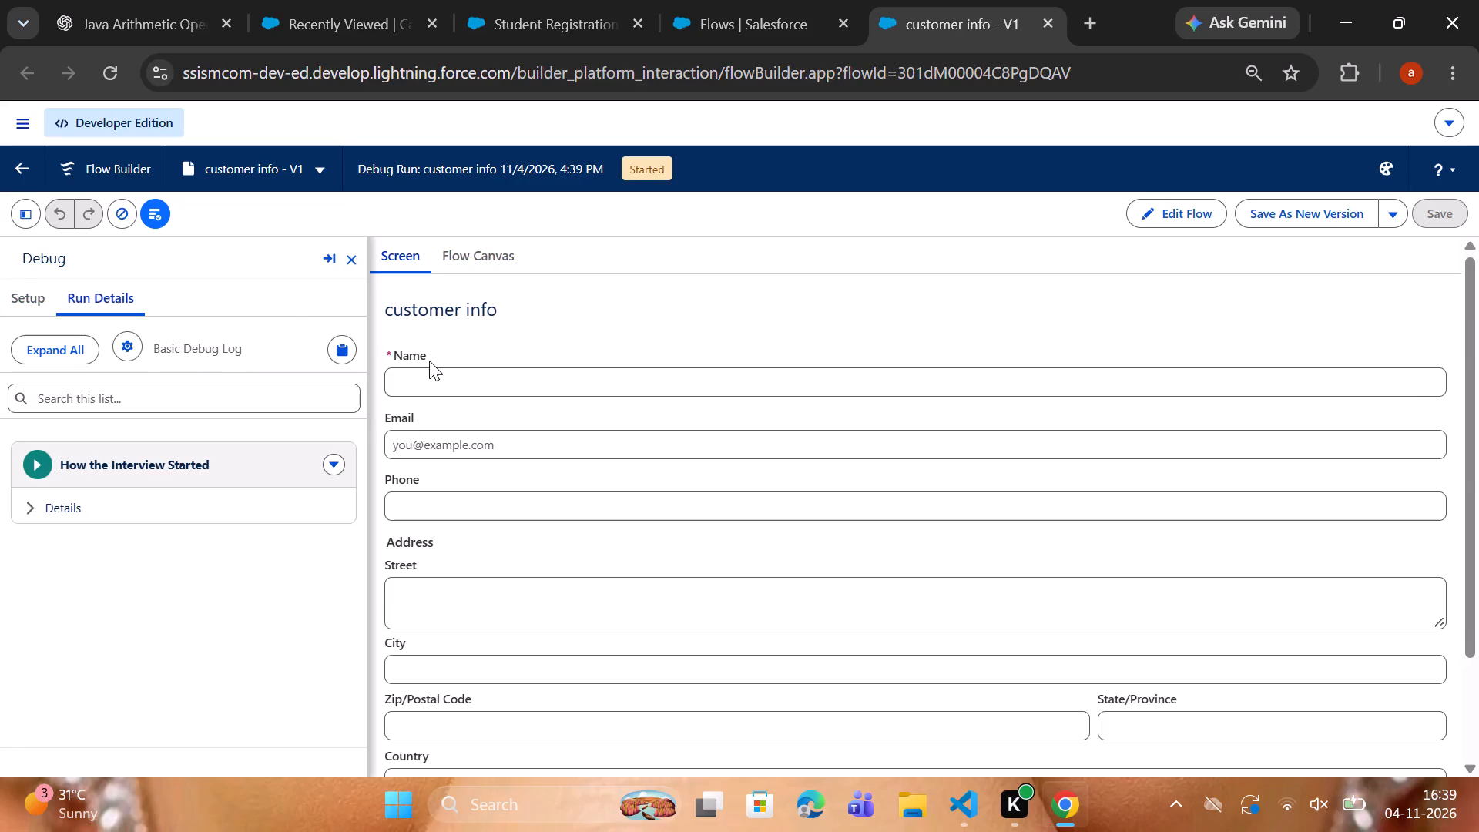
{"action": "left_click", "coordinate": [428, 391]}
{"action": "left_click", "coordinate": [266, 391]}
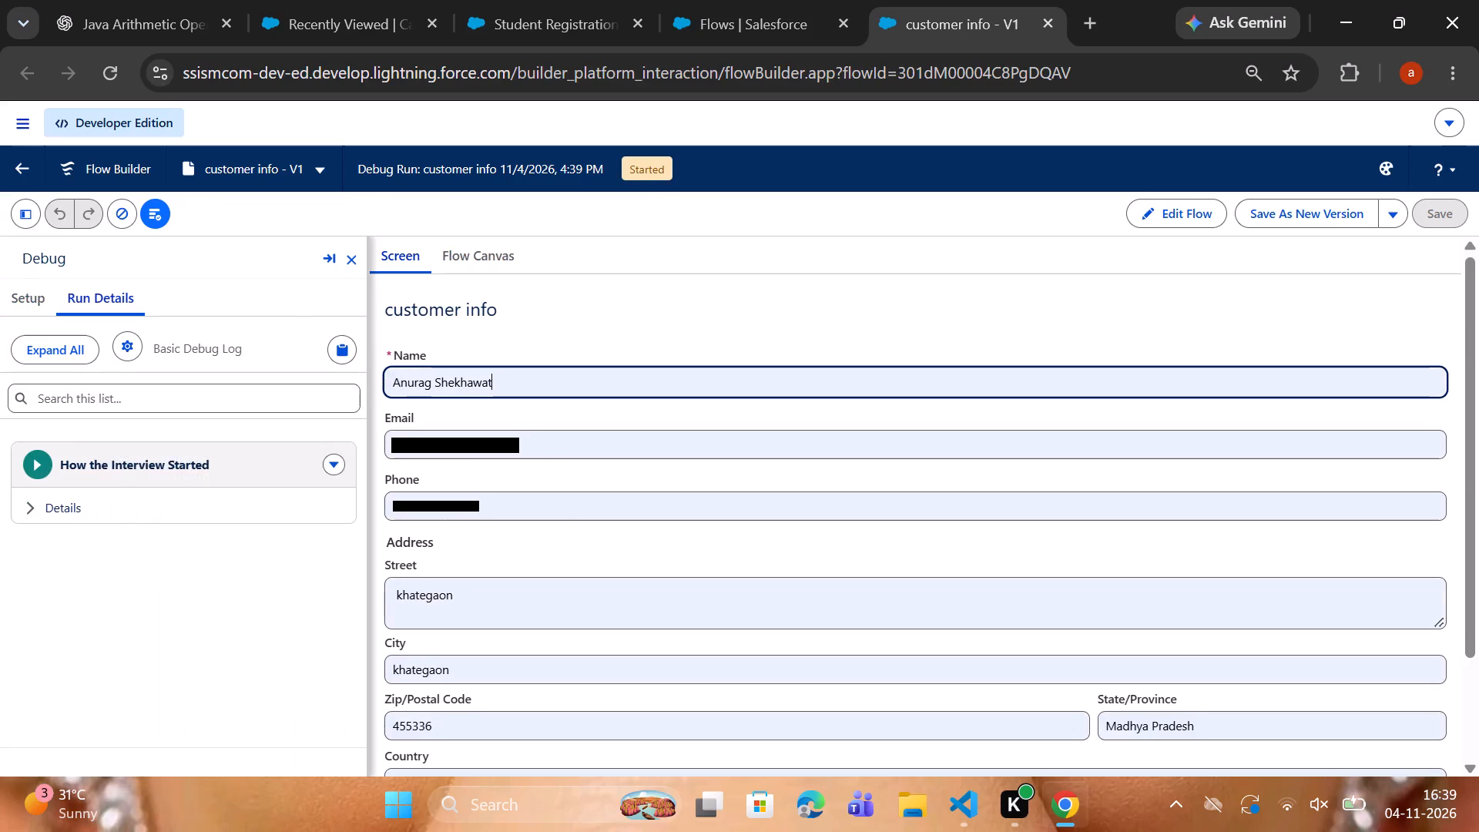
{"action": "scroll", "coordinate": [454, 583], "scroll_direction": "down", "scroll_amount": 2}
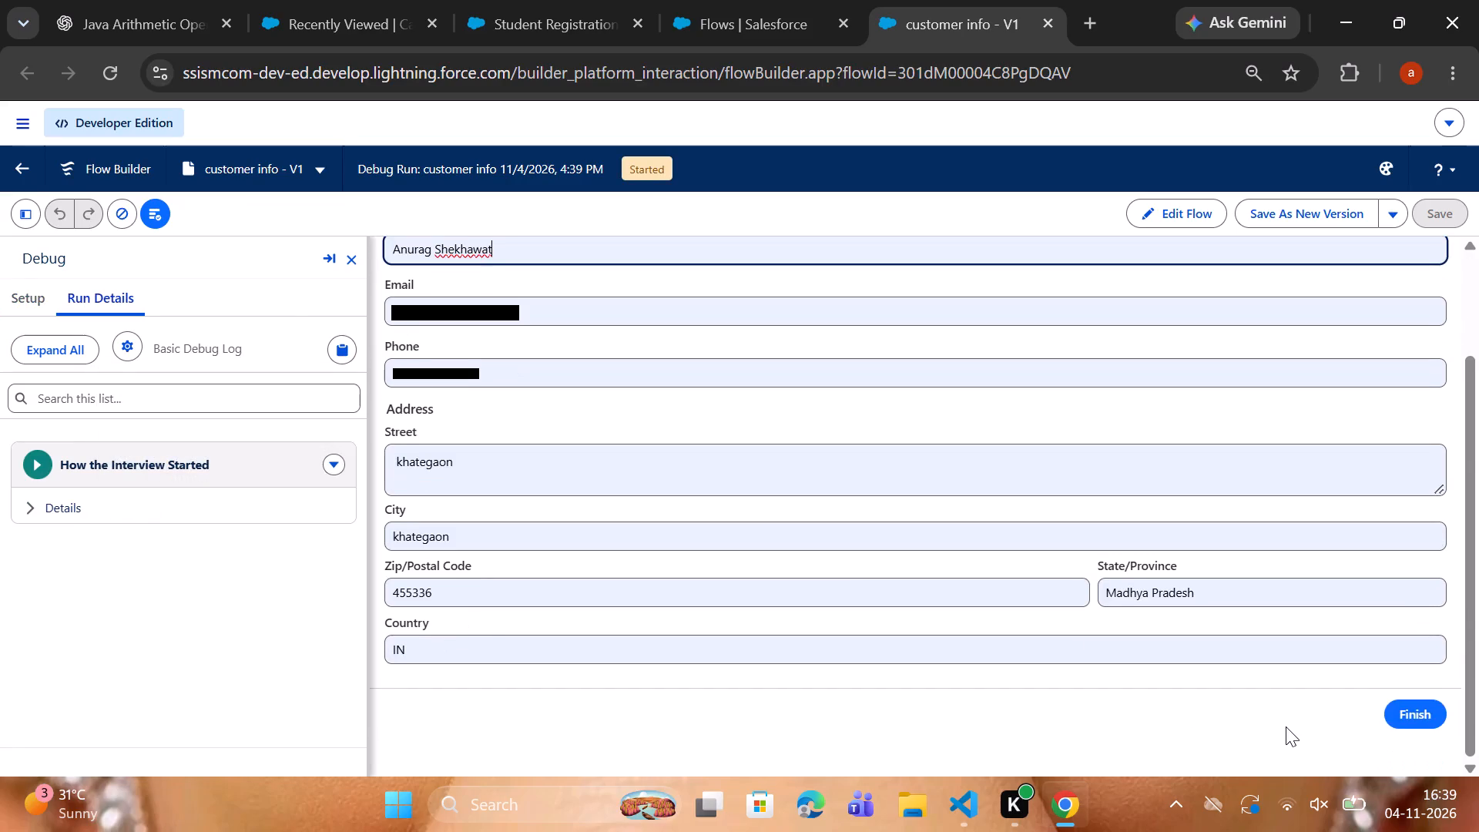
{"action": "left_click", "coordinate": [1416, 713]}
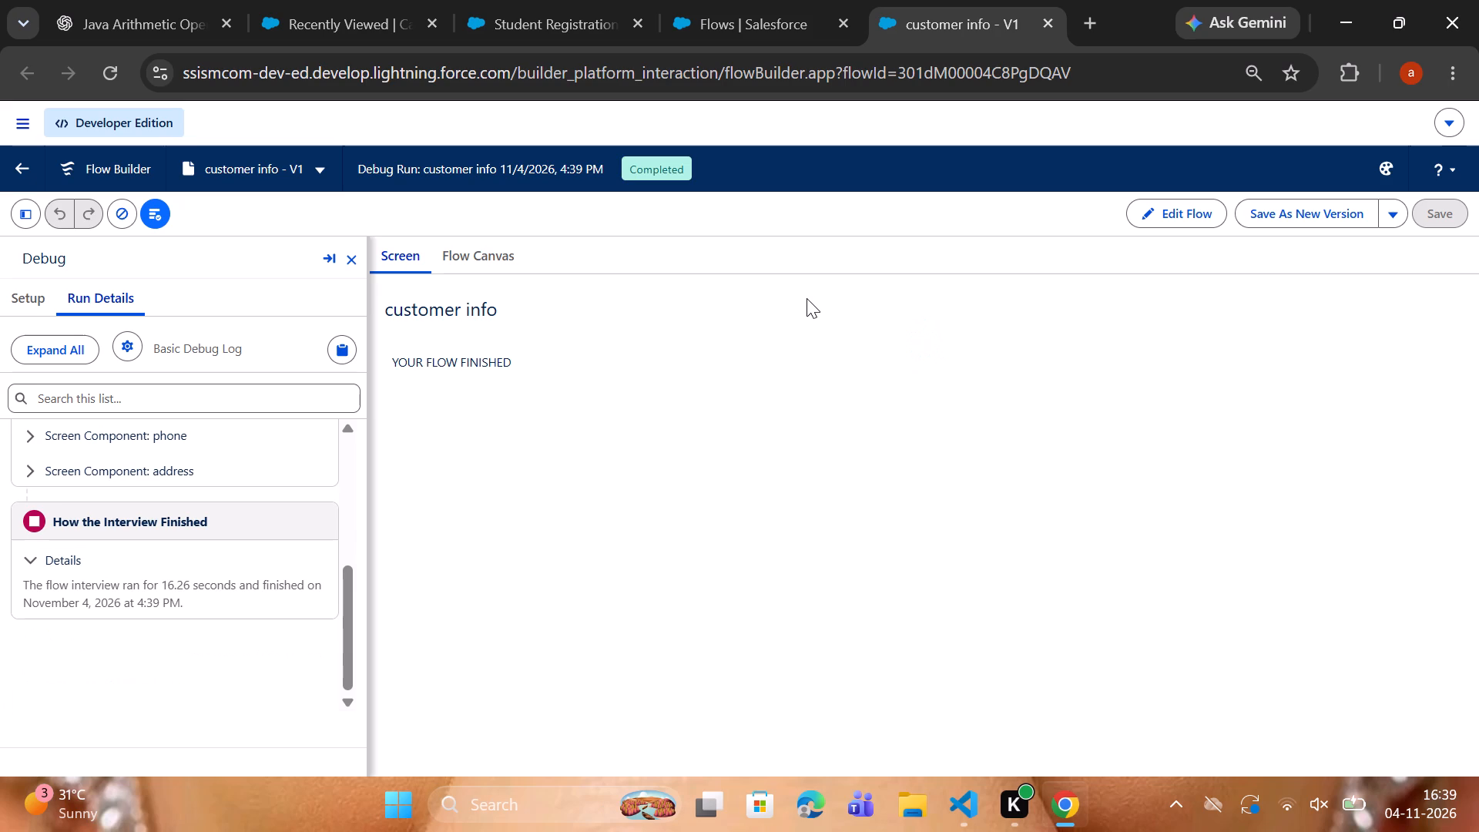
{"action": "triple_click", "coordinate": [425, 363]}
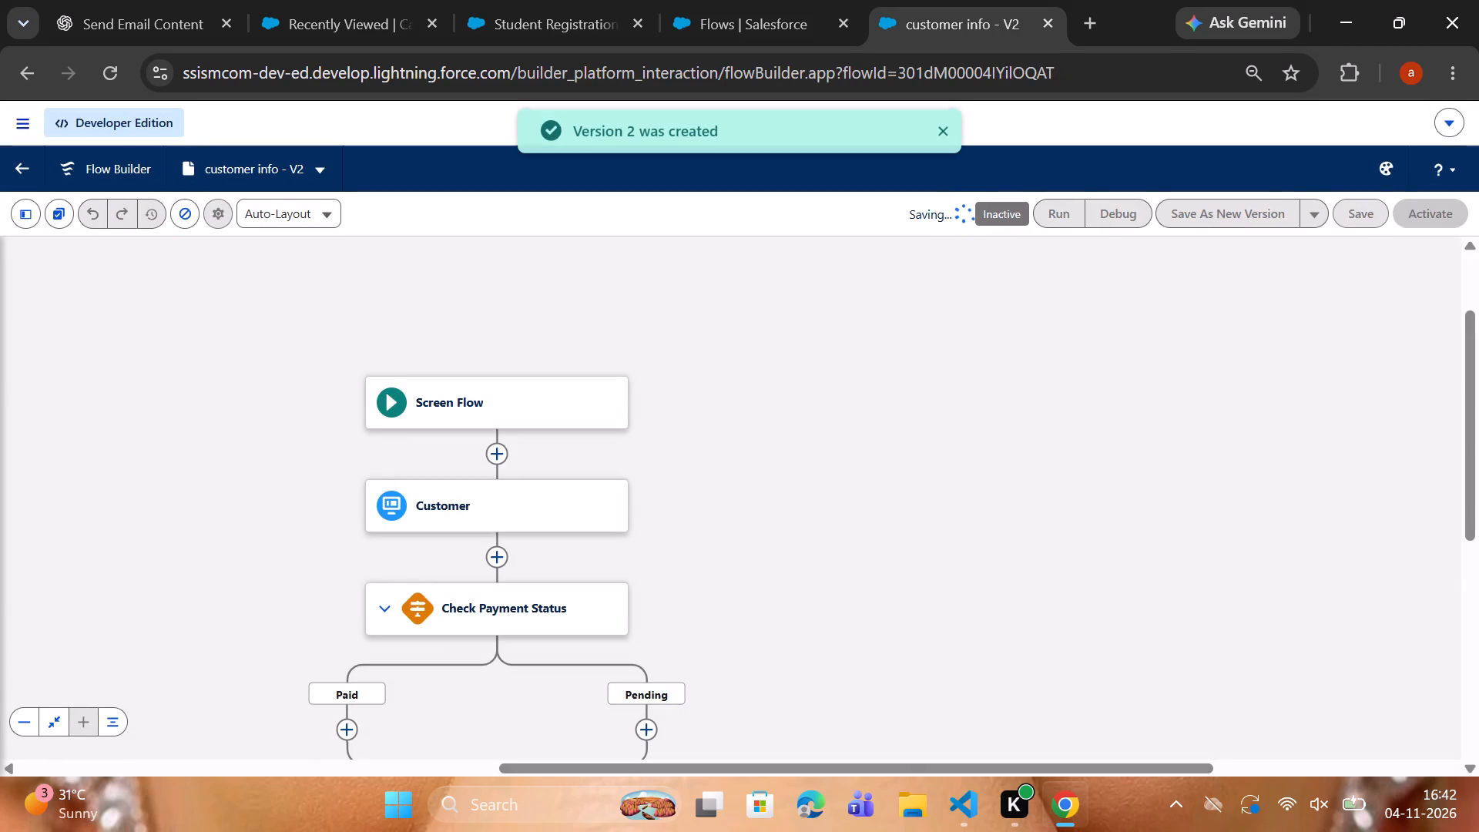
Debug the customer info flow with a saved contact profile, inspect the executed path on the flow canvas, and return to editing.
{"action": "left_click", "coordinate": [1097, 225]}
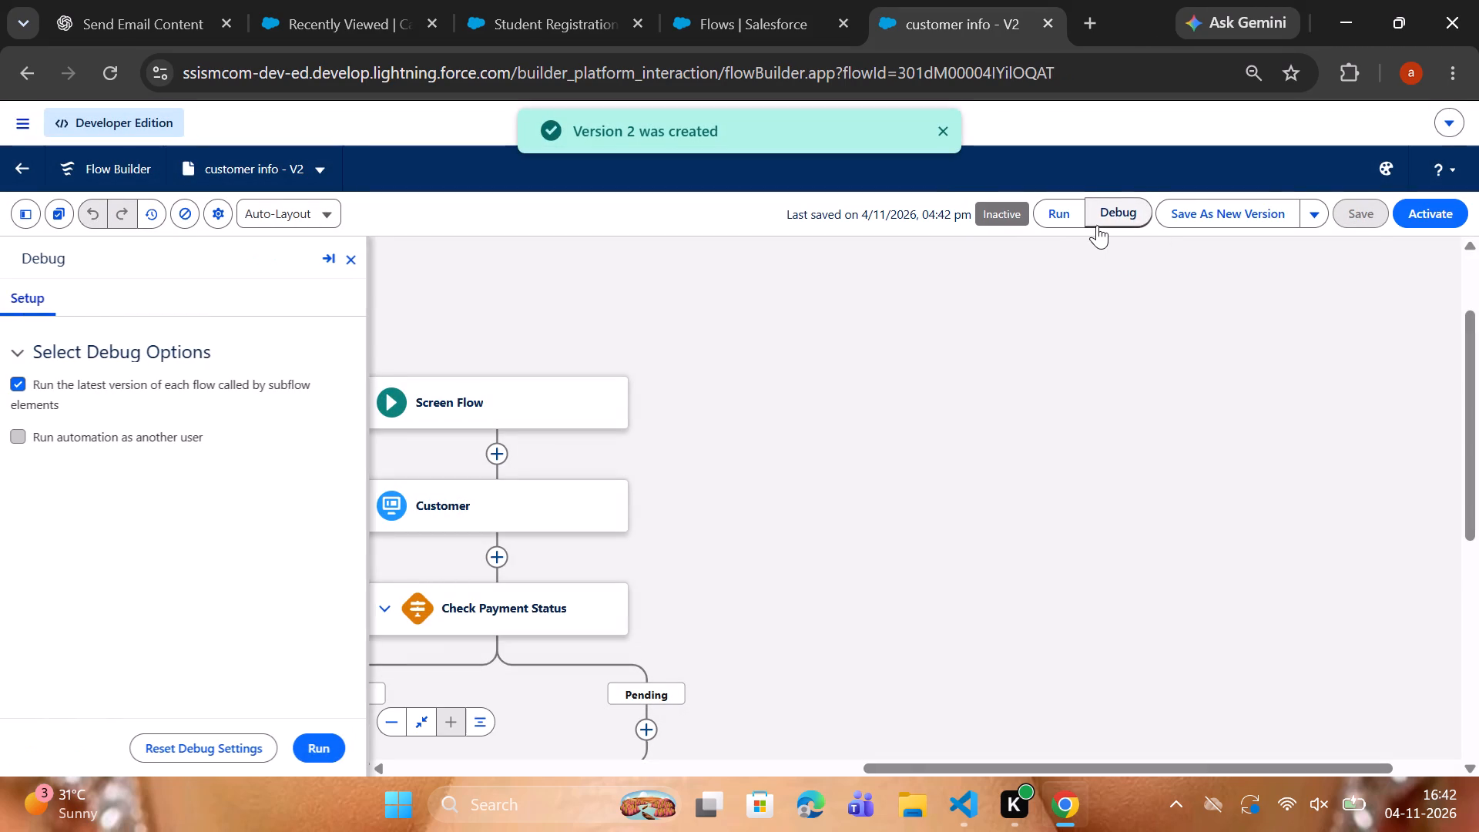
{"action": "left_click", "coordinate": [300, 745]}
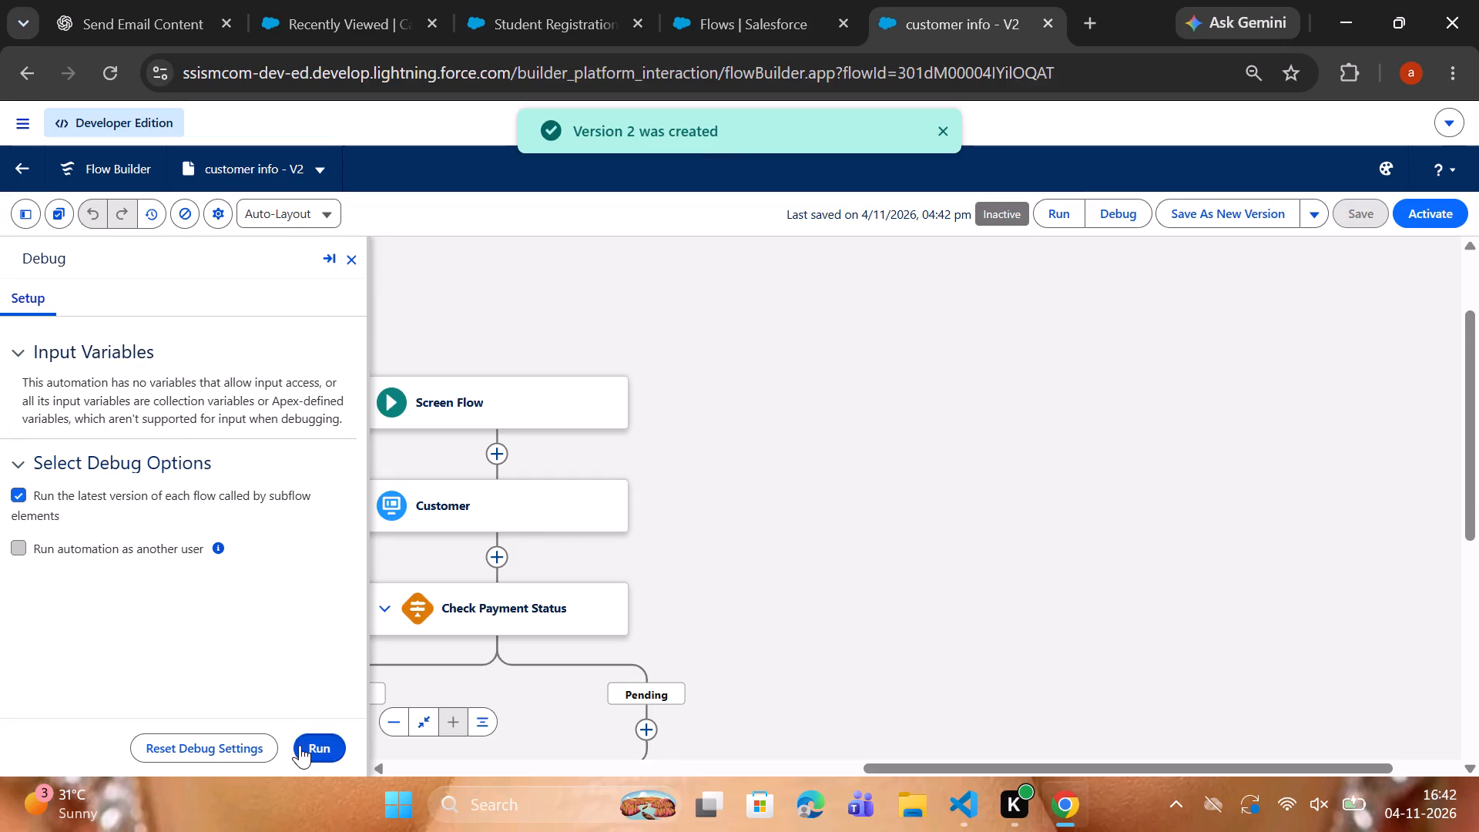
{"action": "left_click", "coordinate": [485, 368]}
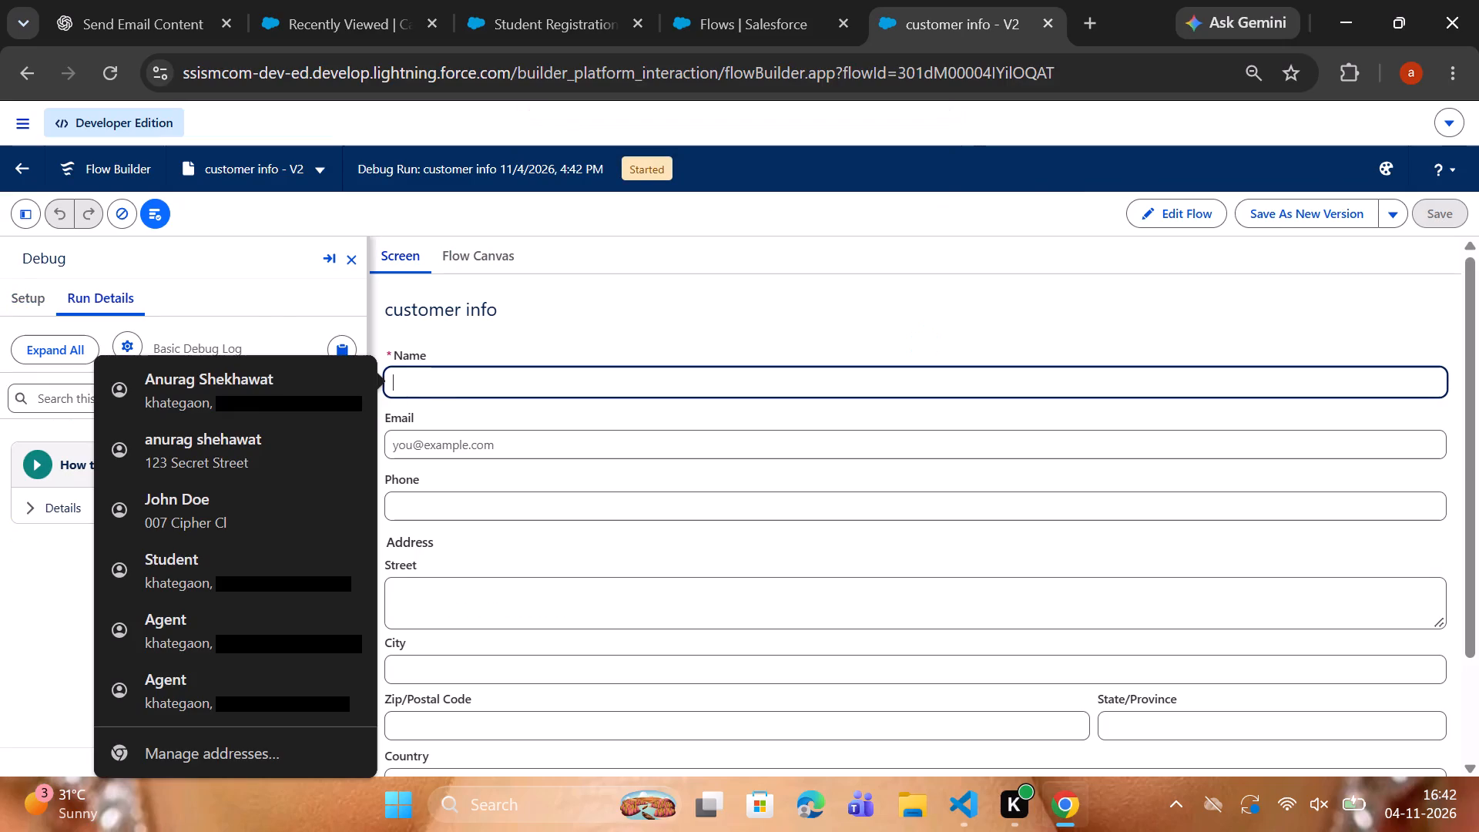
{"action": "left_click", "coordinate": [262, 380]}
{"action": "scroll", "coordinate": [1005, 544], "scroll_direction": "down", "scroll_amount": 5}
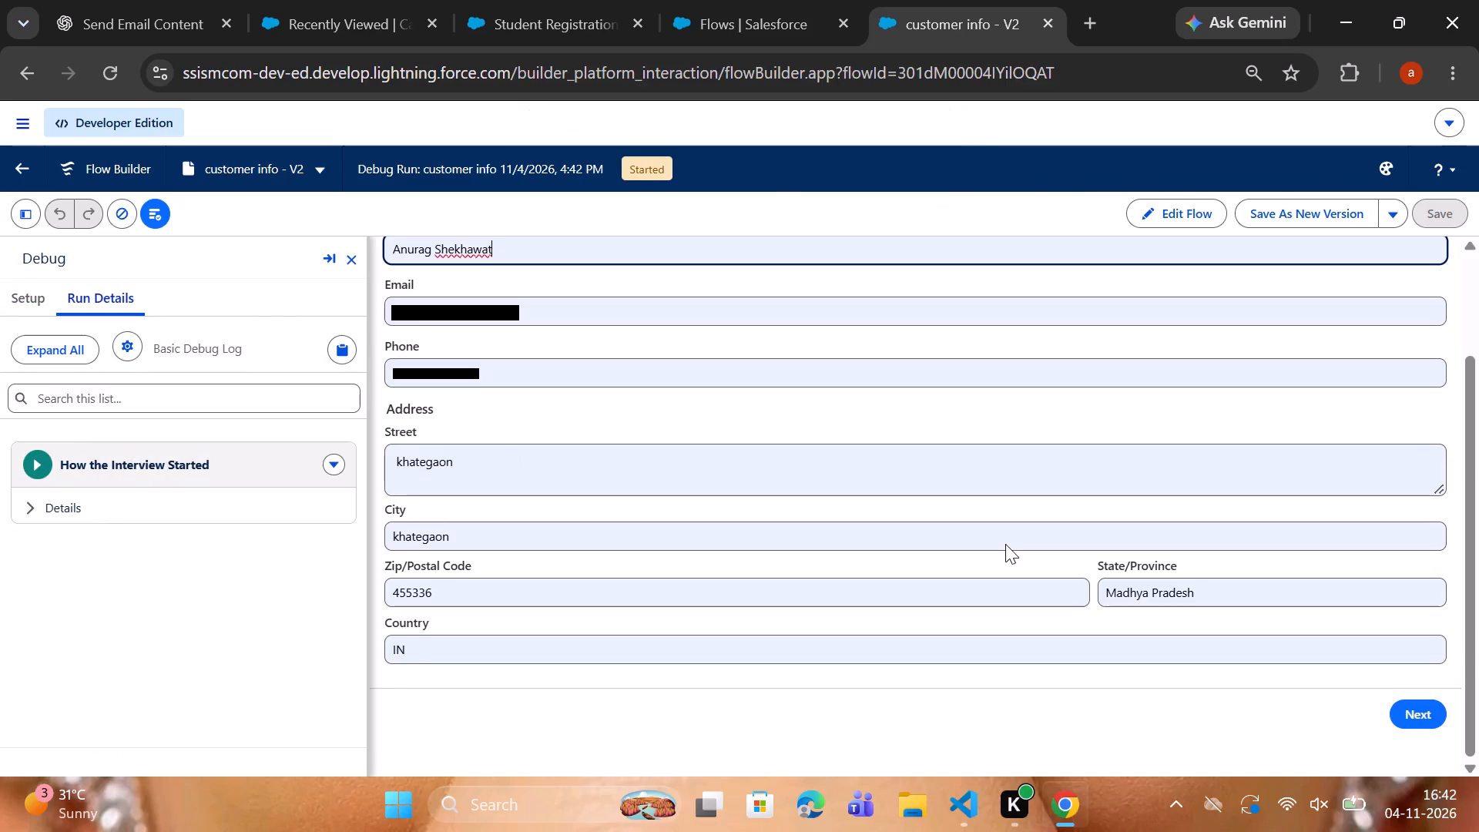
{"action": "left_click", "coordinate": [1402, 716]}
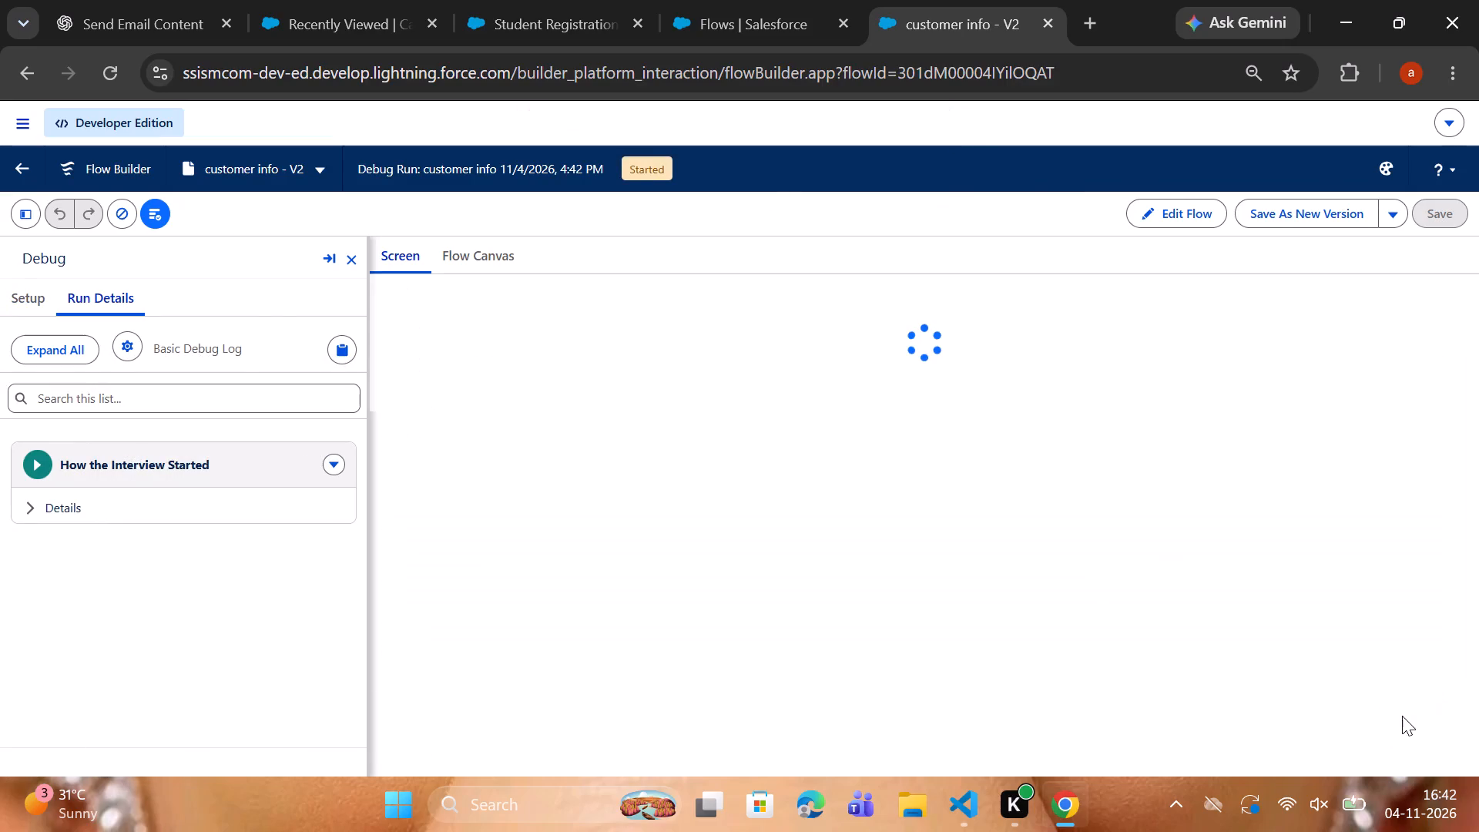
{"action": "scroll", "coordinate": [438, 328], "scroll_direction": "down", "scroll_amount": 1}
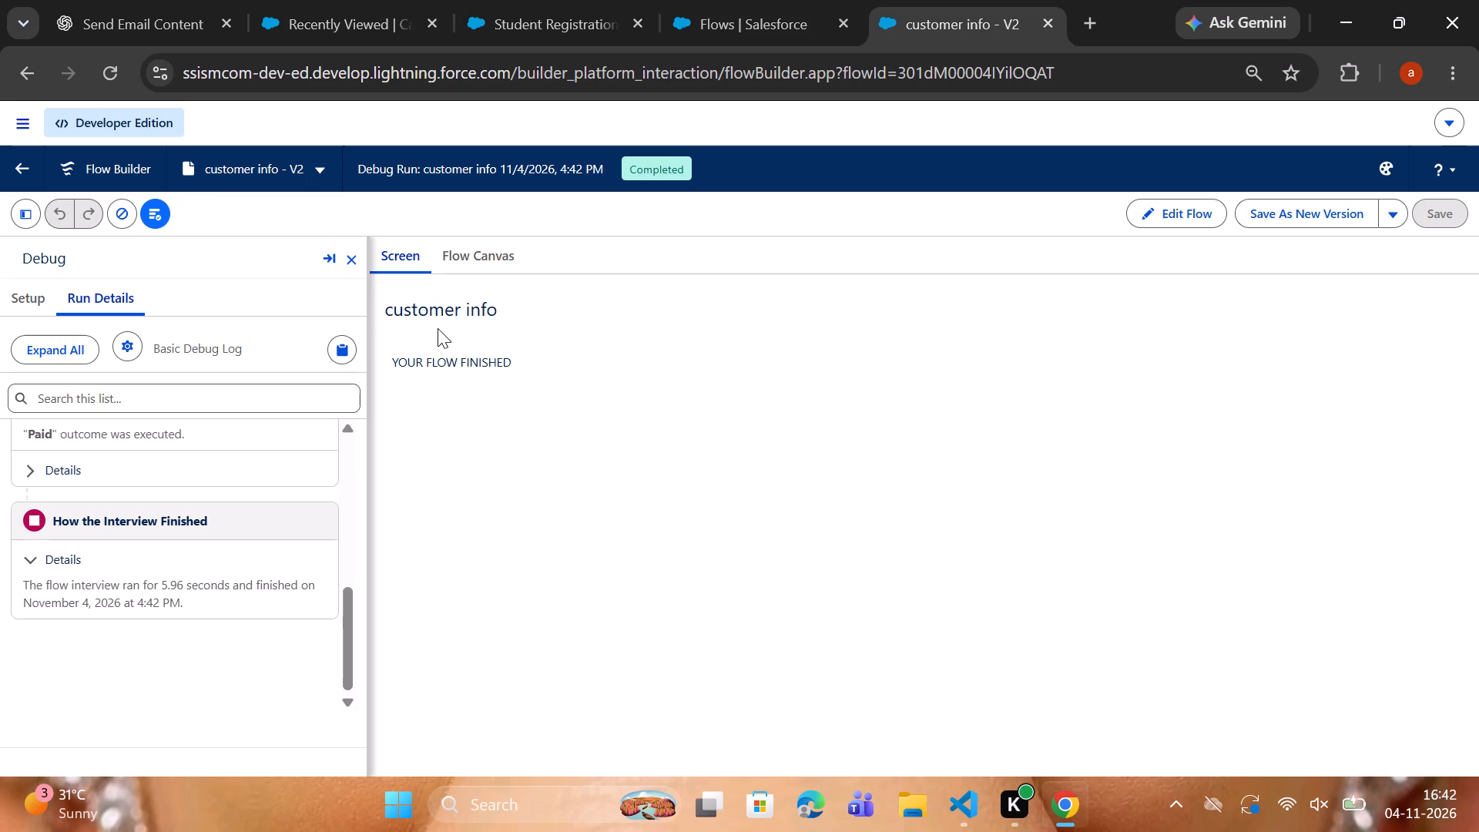
{"action": "left_click", "coordinate": [453, 247]}
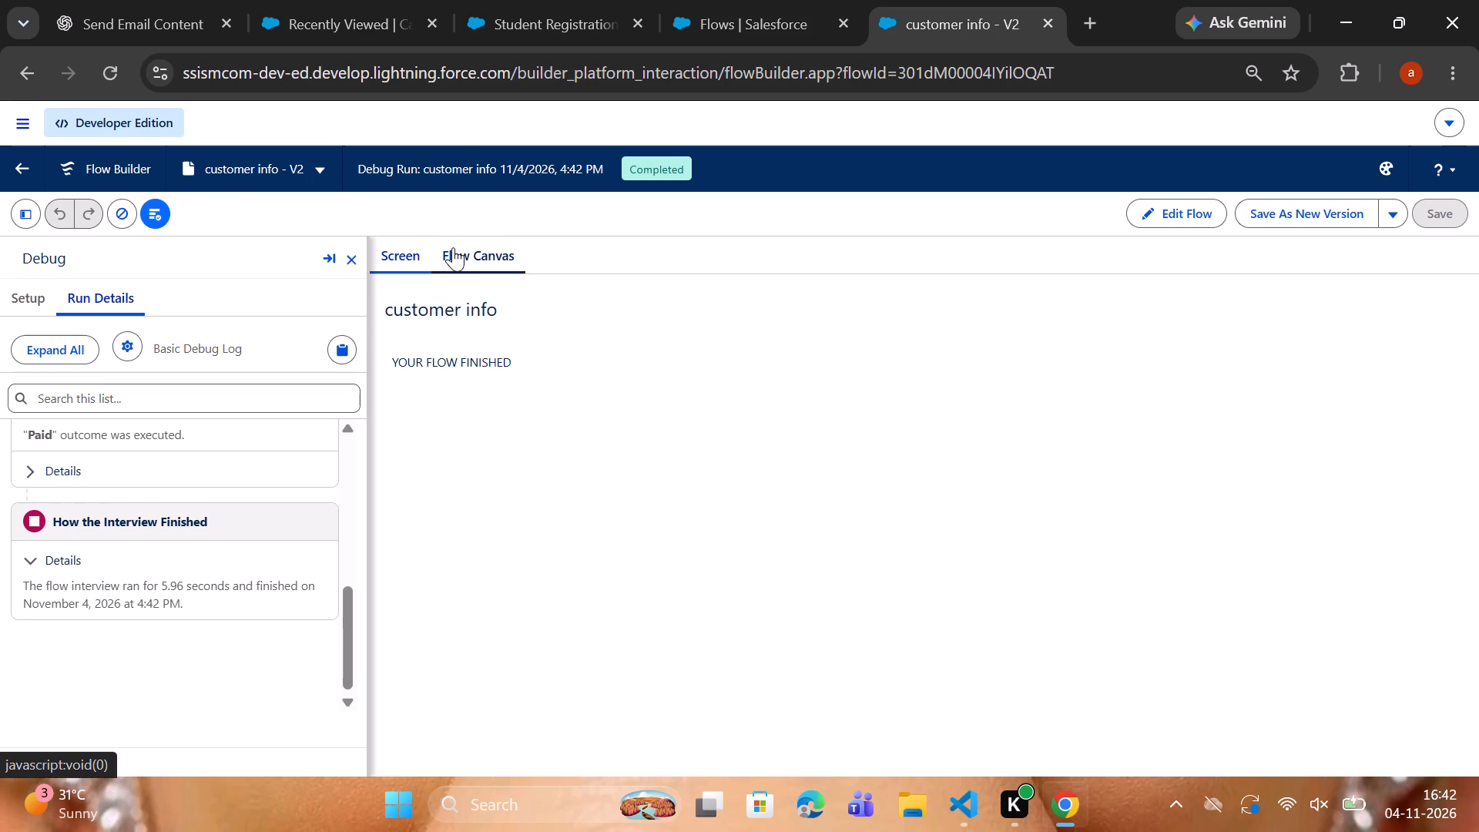
{"action": "scroll", "coordinate": [780, 542], "scroll_direction": "down", "scroll_amount": 2}
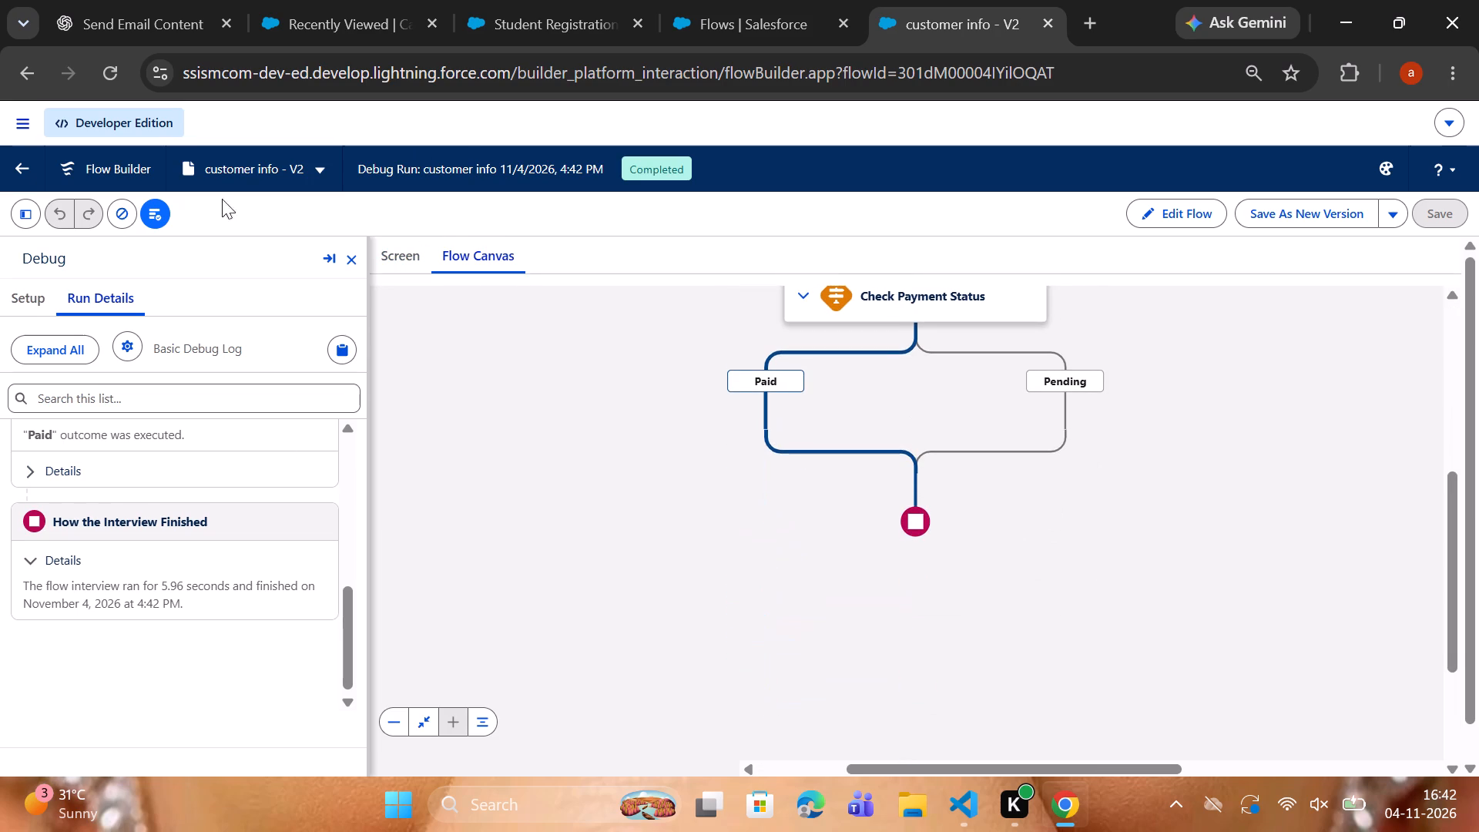
{"action": "left_click", "coordinate": [357, 265]}
{"action": "left_click", "coordinate": [1174, 218]}
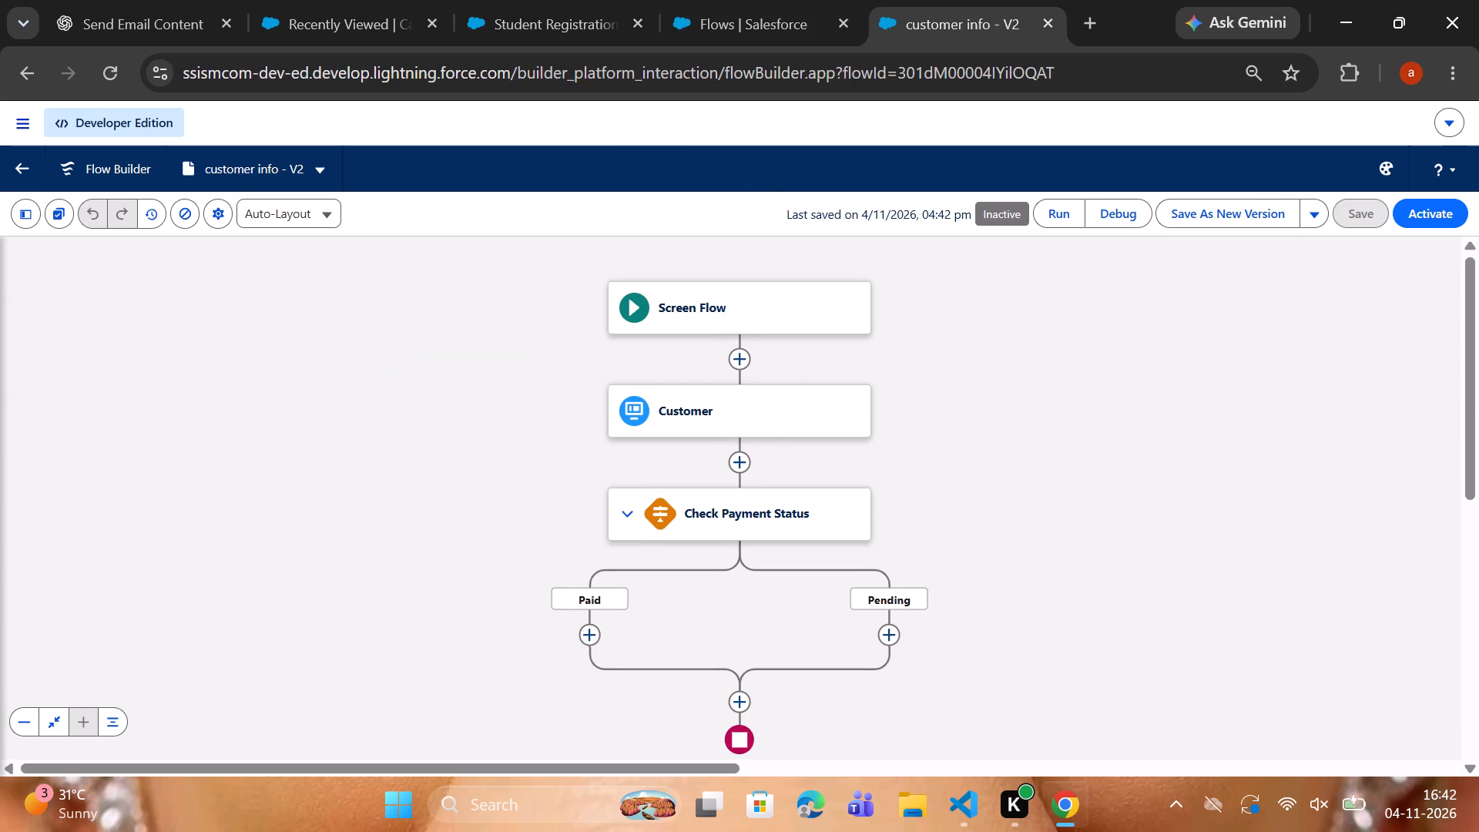
Run the customer info flow, autofill its form with a saved contact profile, and submit it.
{"action": "left_click", "coordinate": [1062, 210]}
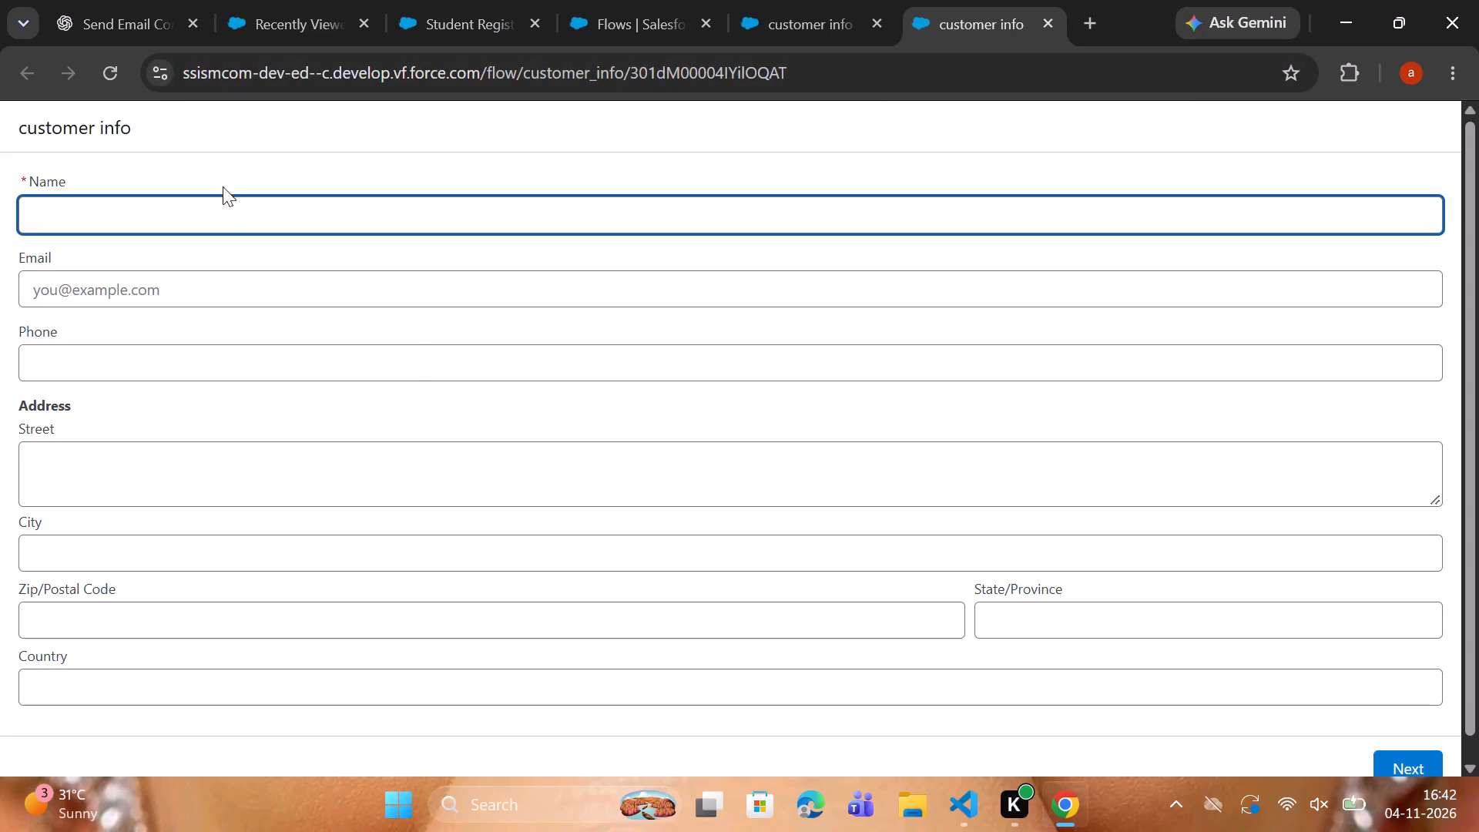
{"action": "left_click", "coordinate": [221, 208]}
{"action": "left_click", "coordinate": [233, 275]}
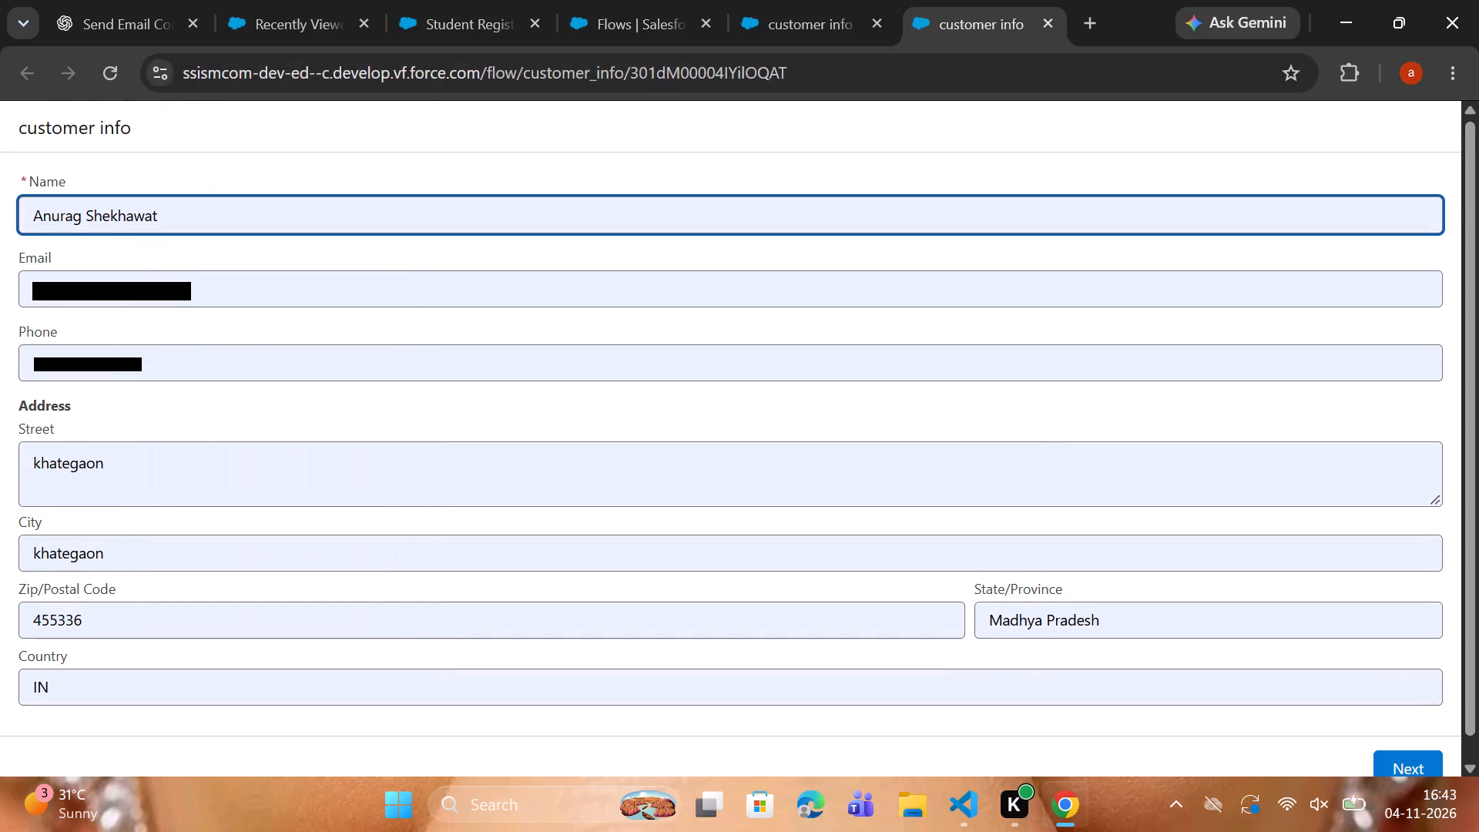
{"action": "scroll", "coordinate": [1102, 498], "scroll_direction": "down", "scroll_amount": 2}
{"action": "left_click", "coordinate": [1385, 740]}
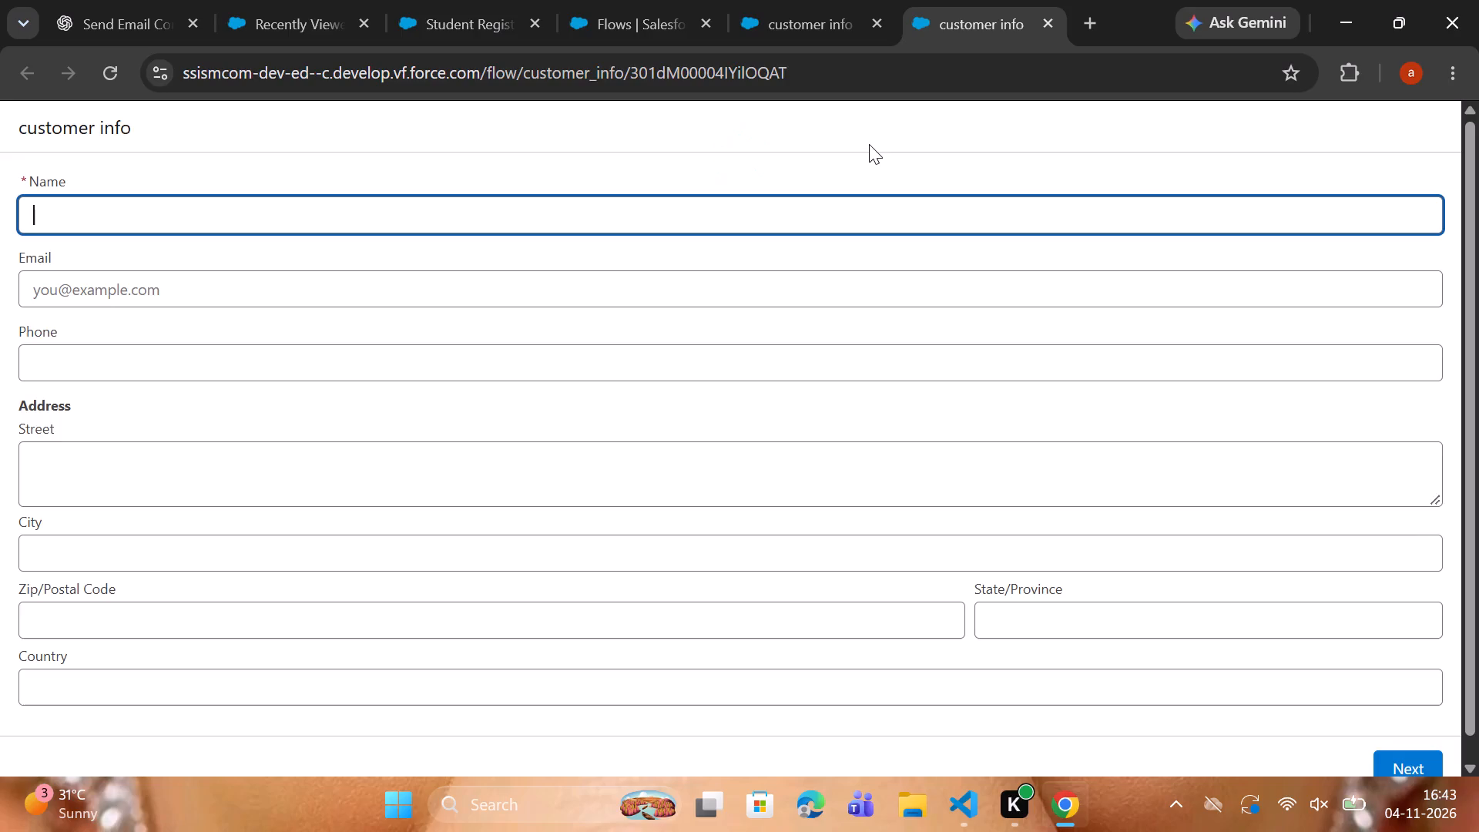
Test submitting the blank customer info form, submit it again with the saved Agent profile, and close the run page.
{"action": "scroll", "coordinate": [602, 371], "scroll_direction": "down", "scroll_amount": 4}
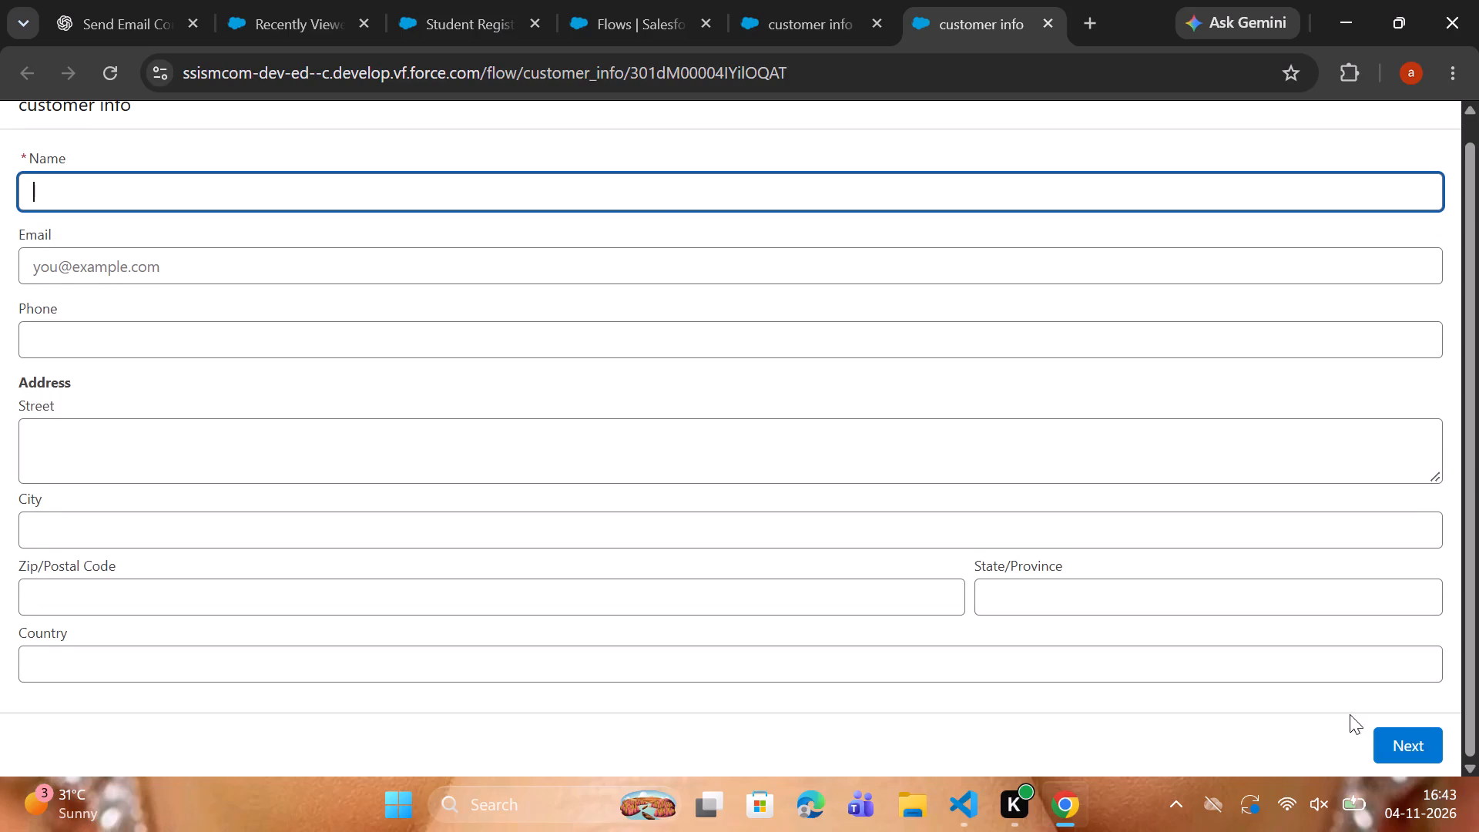
{"action": "left_click", "coordinate": [1389, 738]}
{"action": "left_click", "coordinate": [105, 203]}
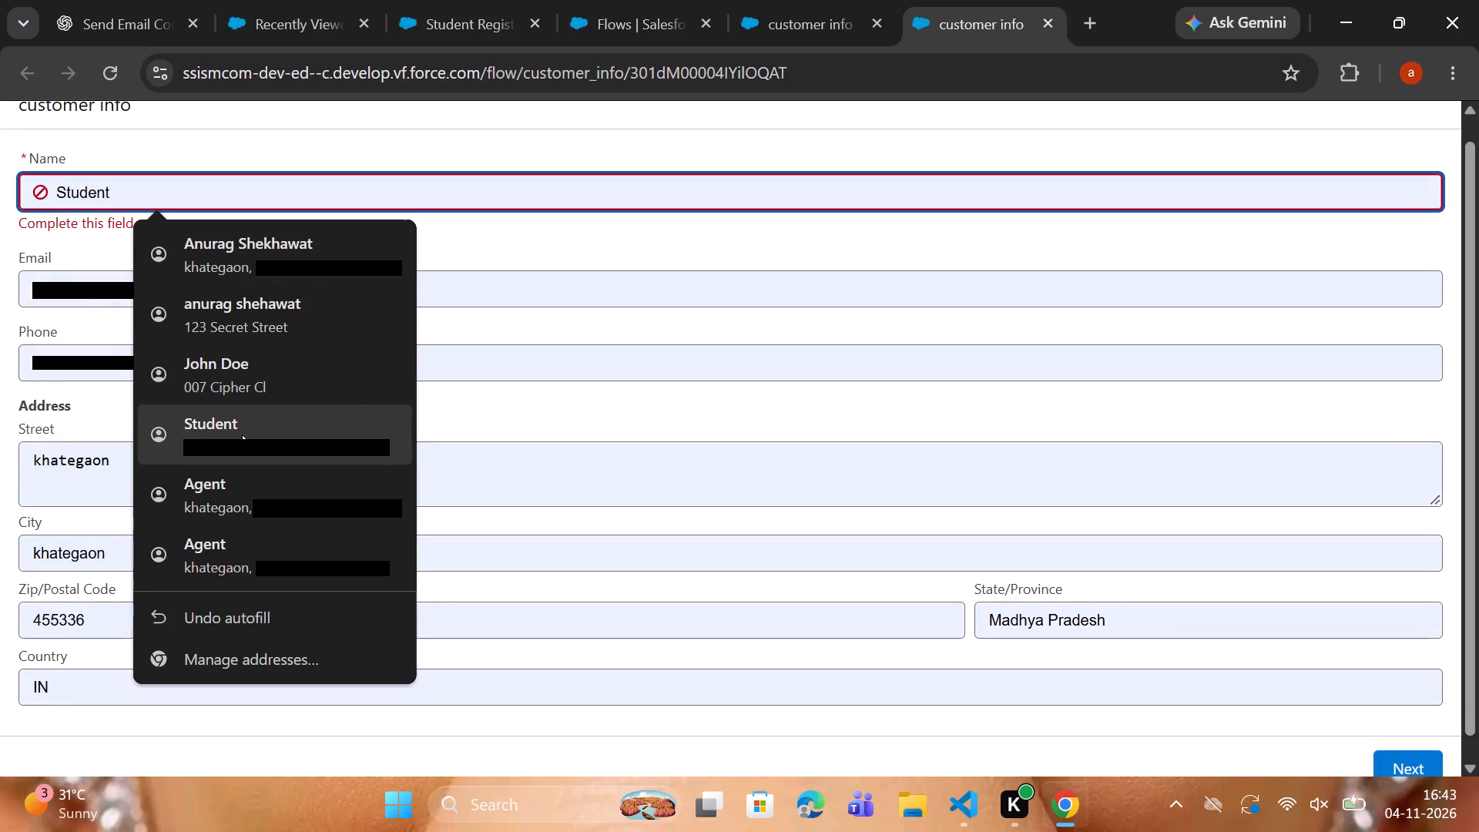
{"action": "left_click", "coordinate": [254, 512]}
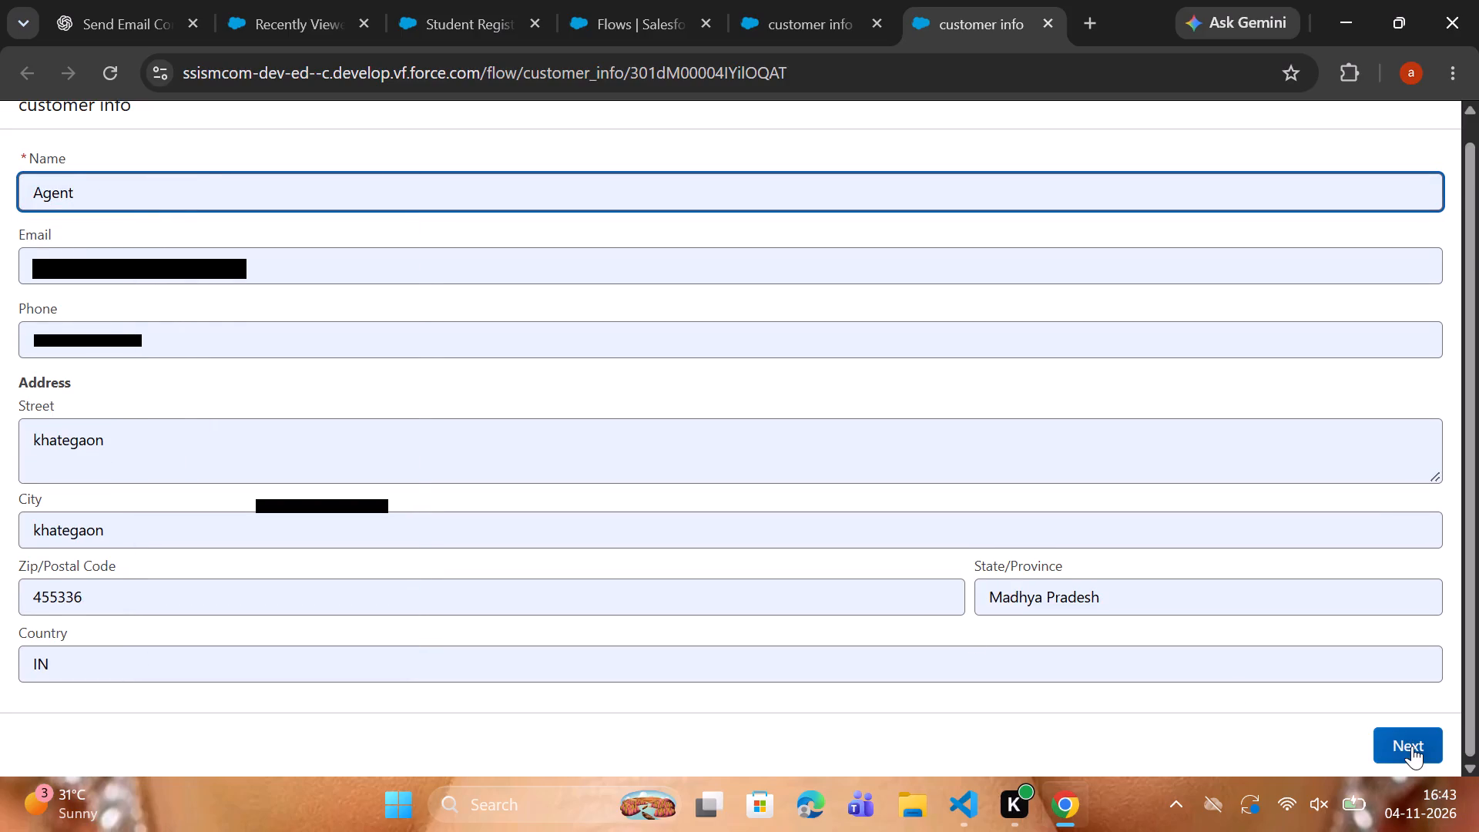
{"action": "left_click", "coordinate": [1412, 746]}
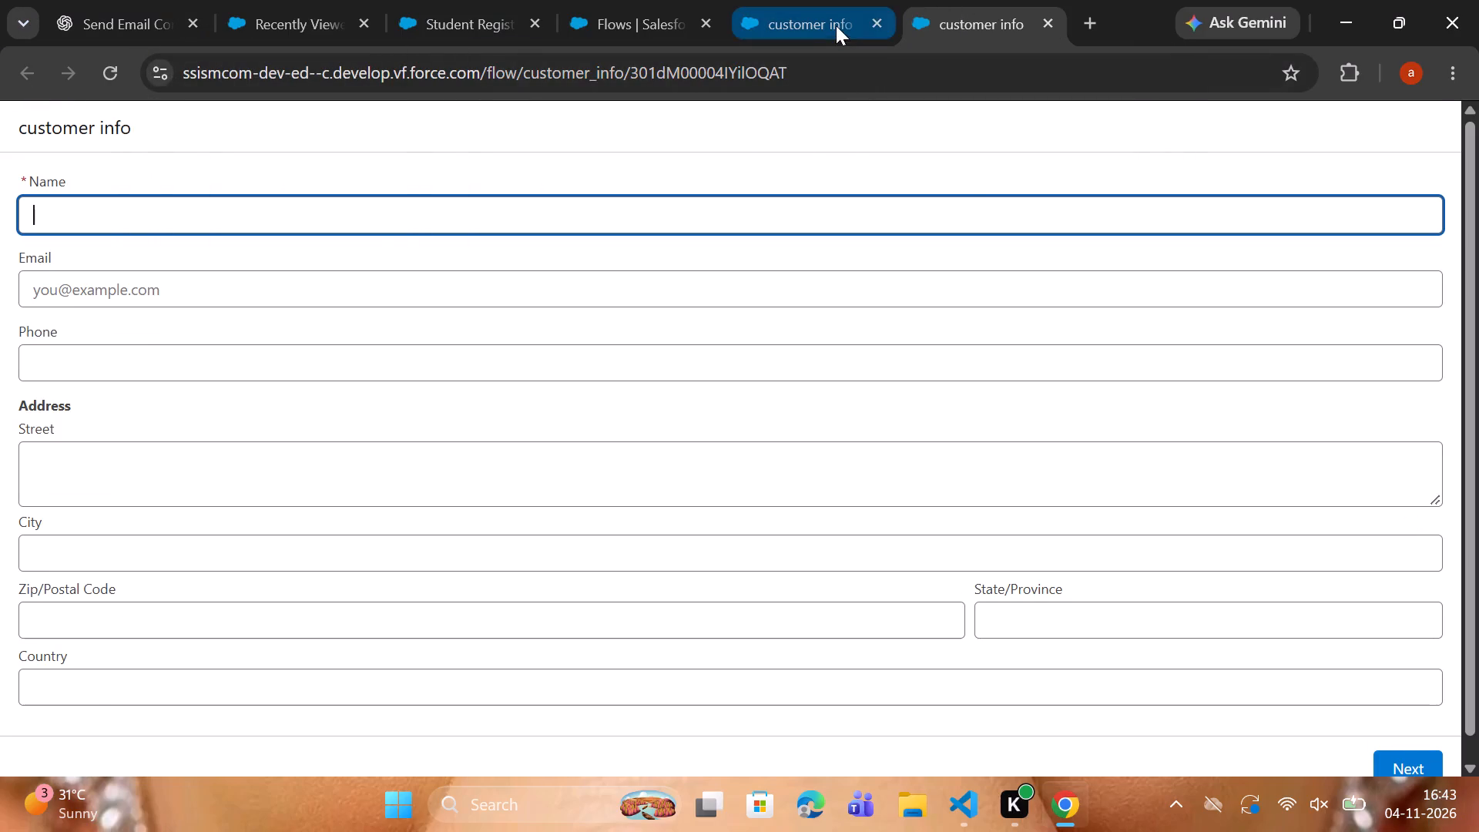
{"action": "left_click", "coordinate": [836, 25]}
{"action": "left_click", "coordinate": [1046, 25]}
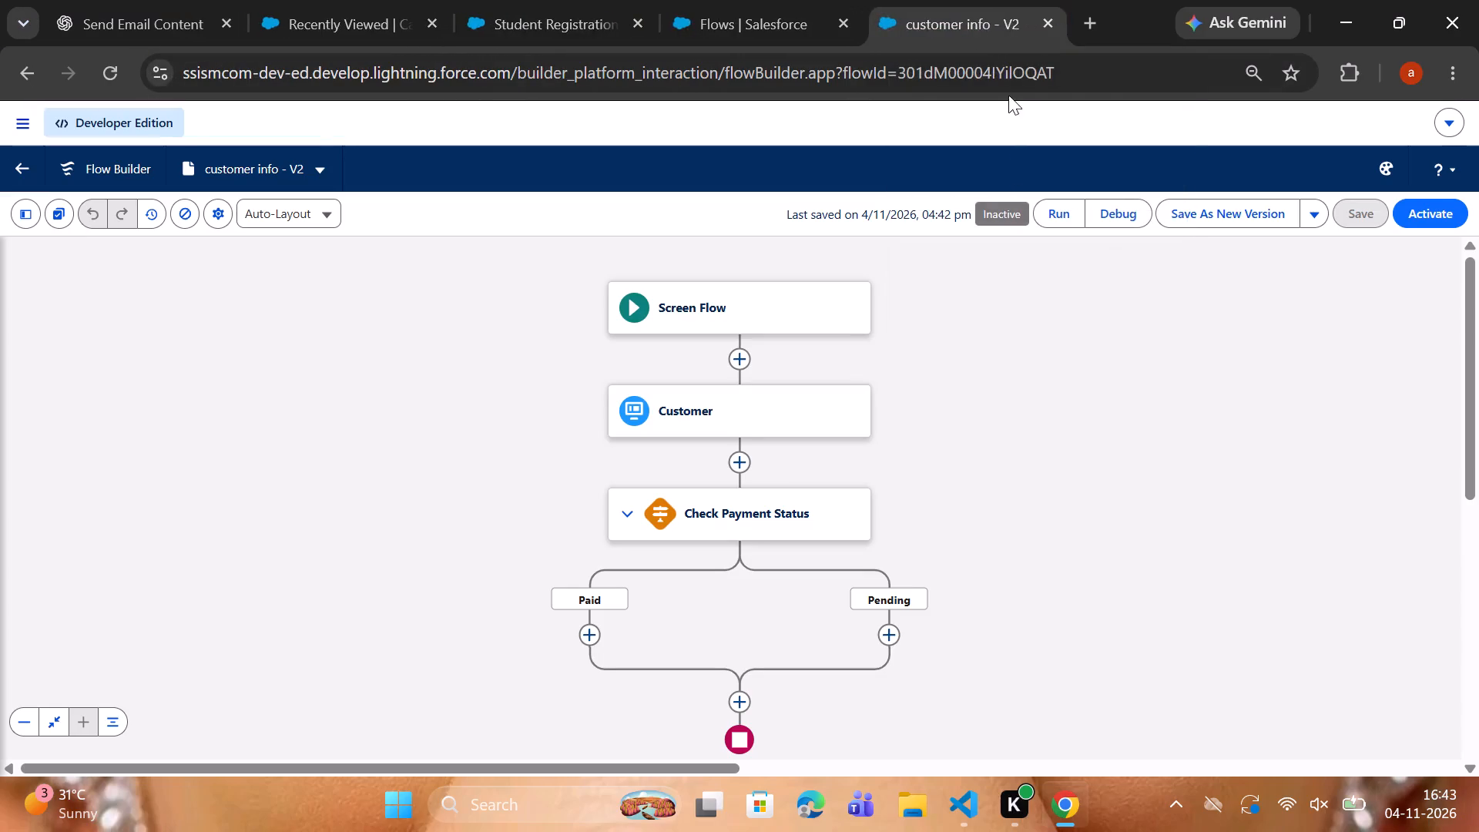
Activate version 2 of the customer info flow.
{"action": "left_click", "coordinate": [1426, 213]}
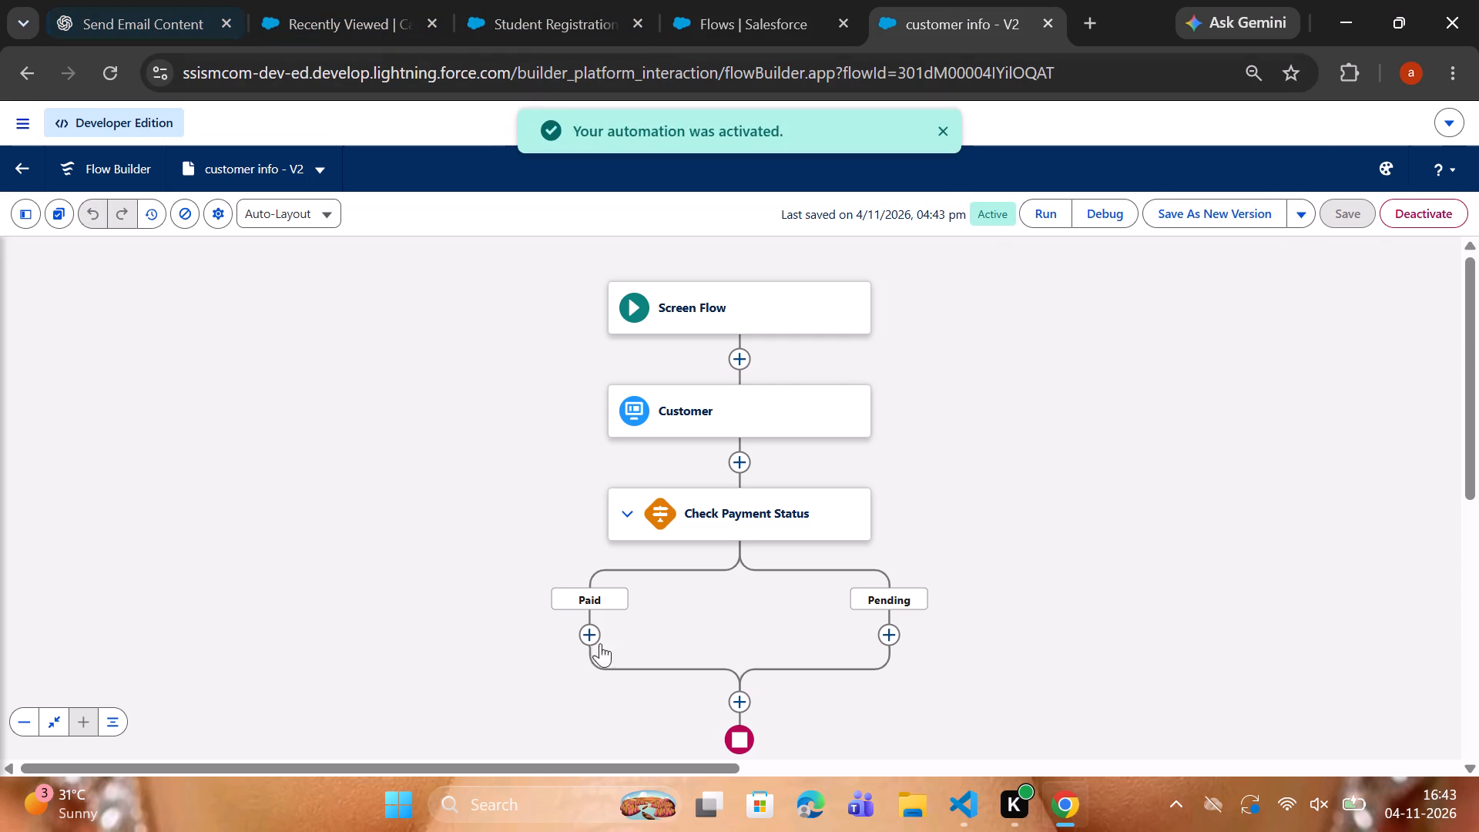
Start a Windows search beginning with s.
{"action": "scroll", "coordinate": [602, 647], "scroll_direction": "down", "scroll_amount": 5}
{"action": "key", "text": "s"}
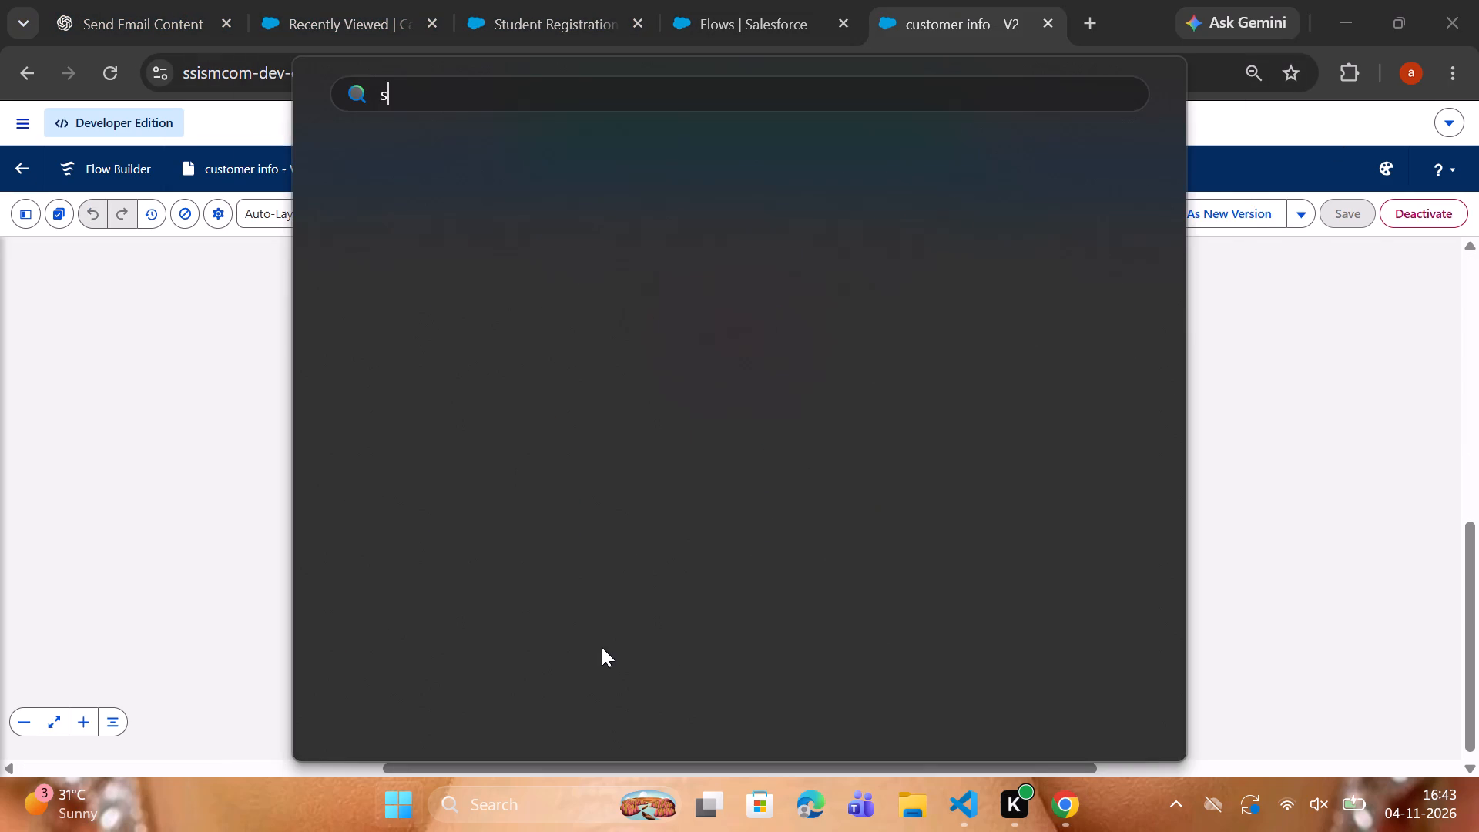
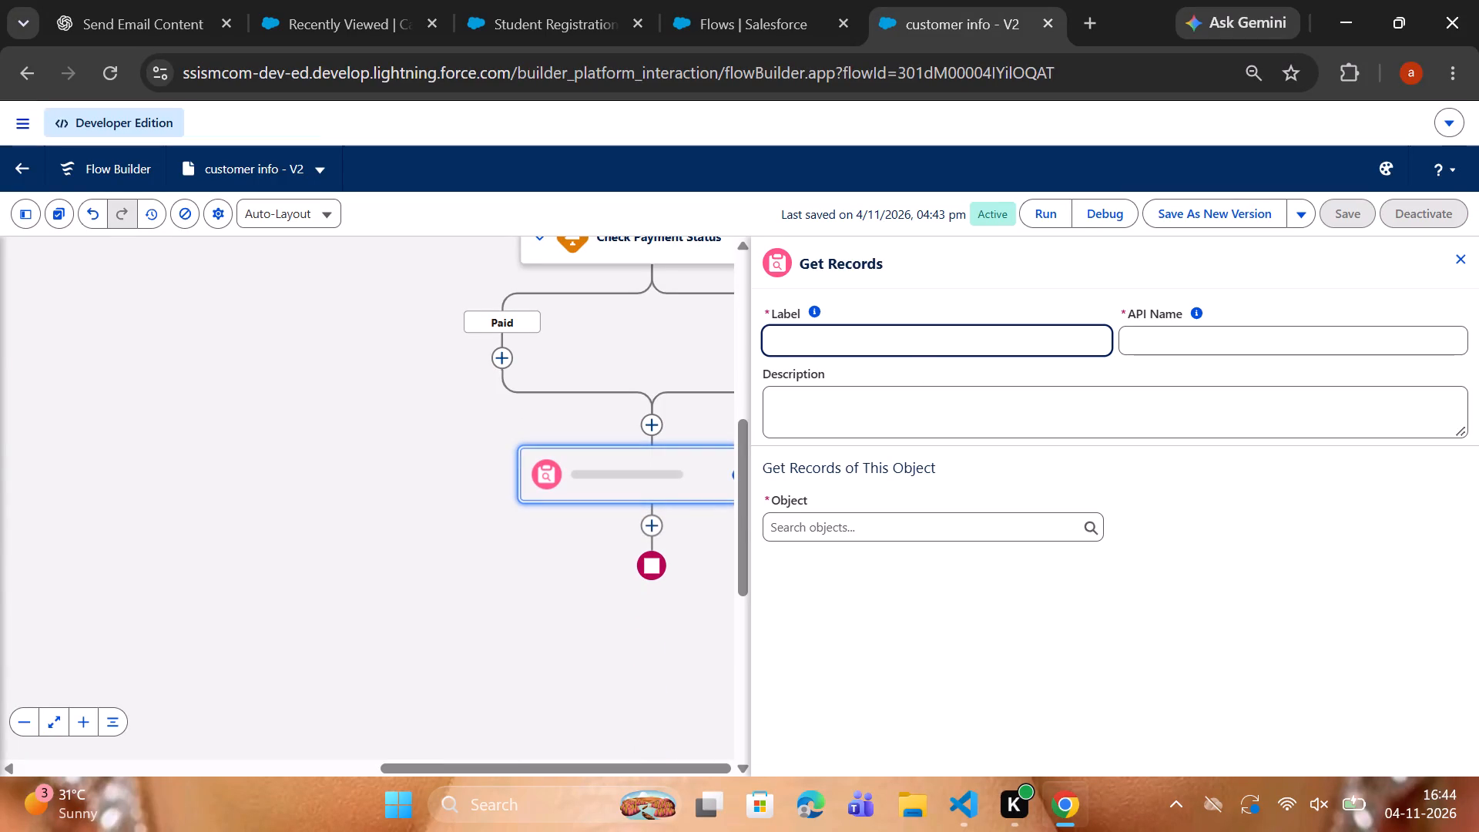
Label the new Get Records element below the Paid and Pending branches New Customer.
{"action": "left_click", "coordinate": [828, 335]}
{"action": "key", "text": "c"}
{"action": "key", "text": "u"}
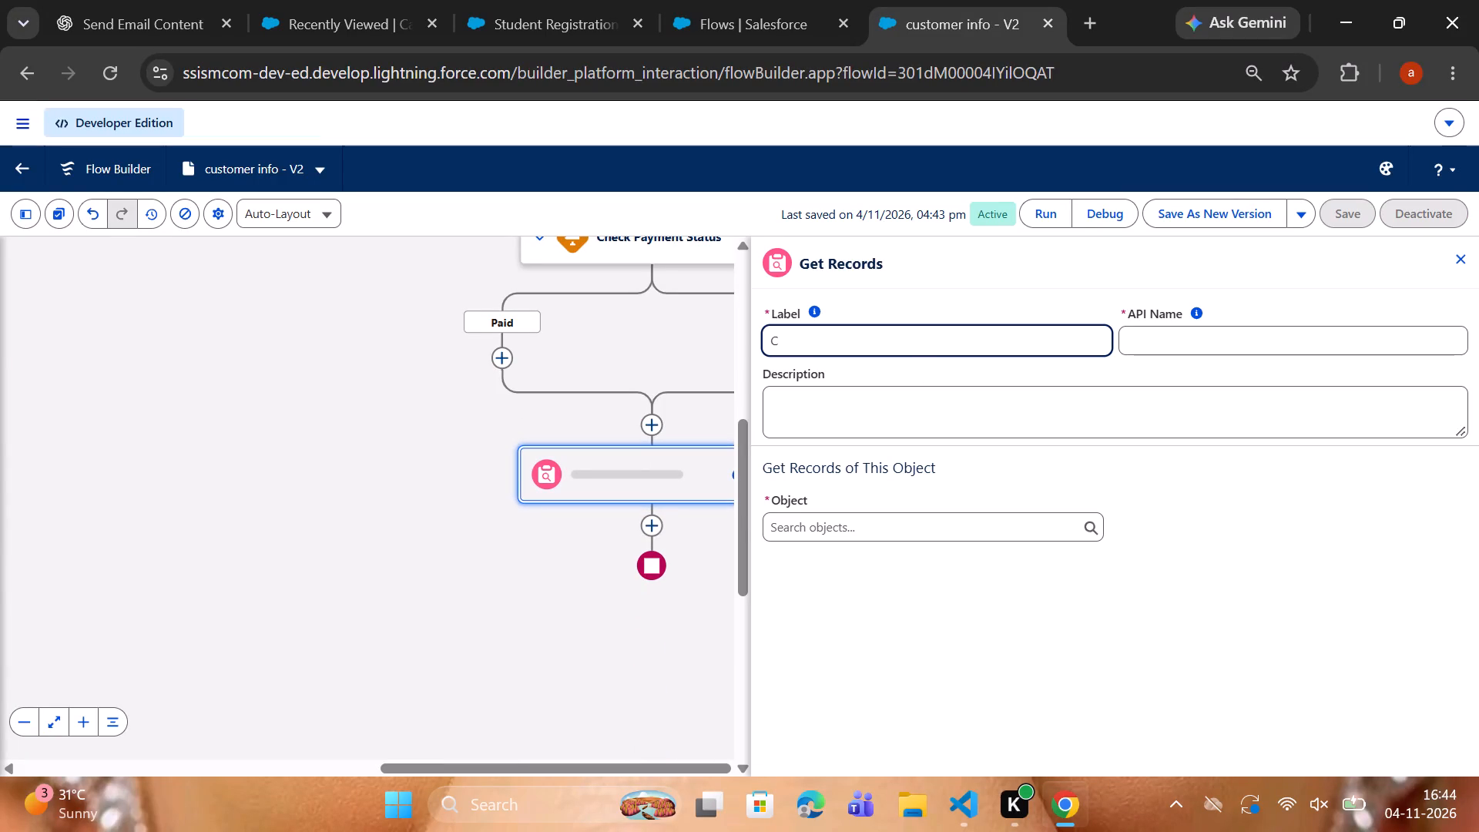
{"action": "key", "text": "BackSpace"}
{"action": "key", "text": "BackSpace"}
{"action": "key", "text": "BackSpace"}
{"action": "type", "text": "ew"}
{"action": "key", "text": "space"}
{"action": "key", "text": "c"}
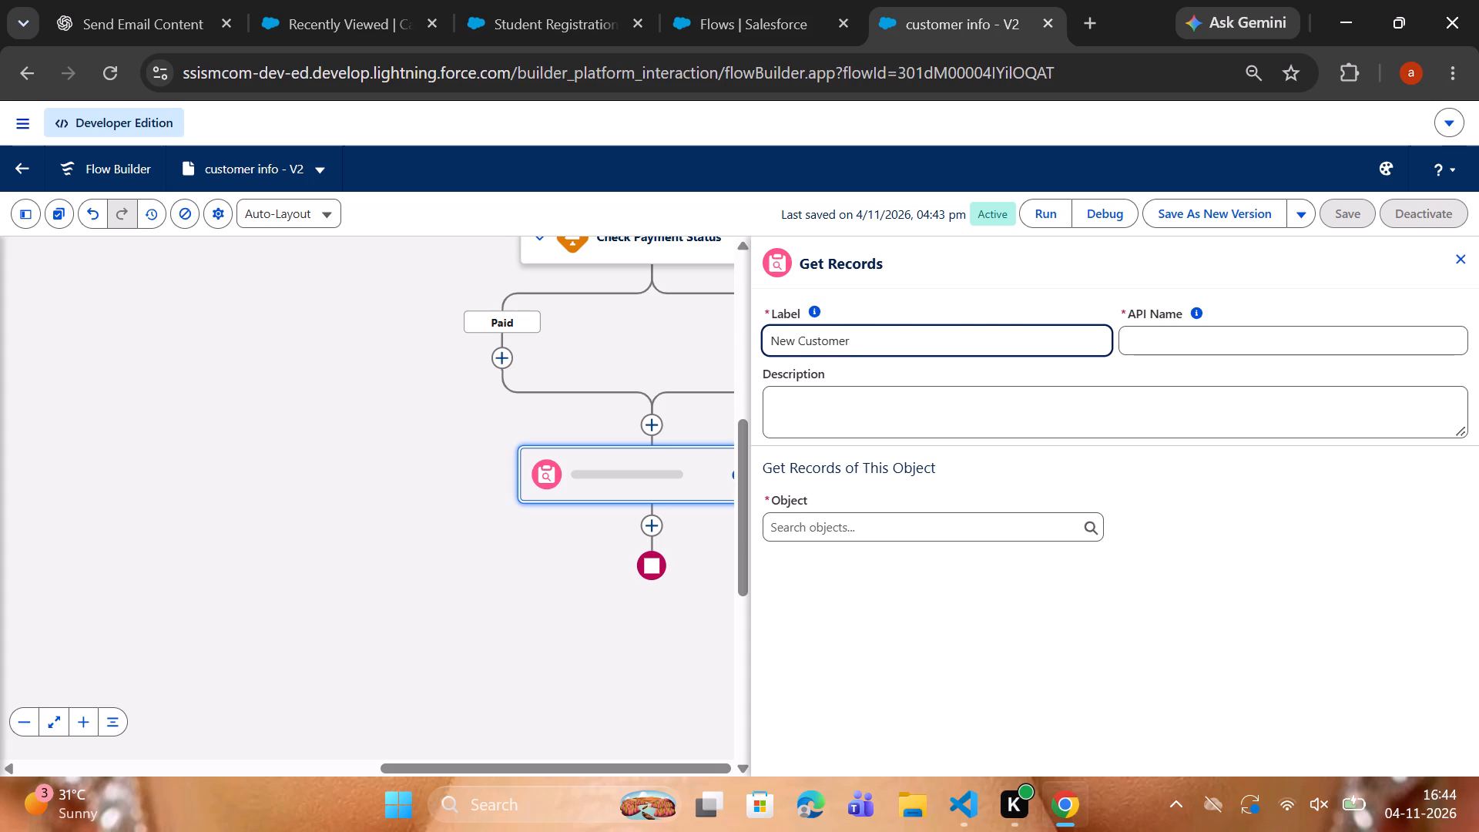
{"action": "left_click", "coordinate": [1175, 338]}
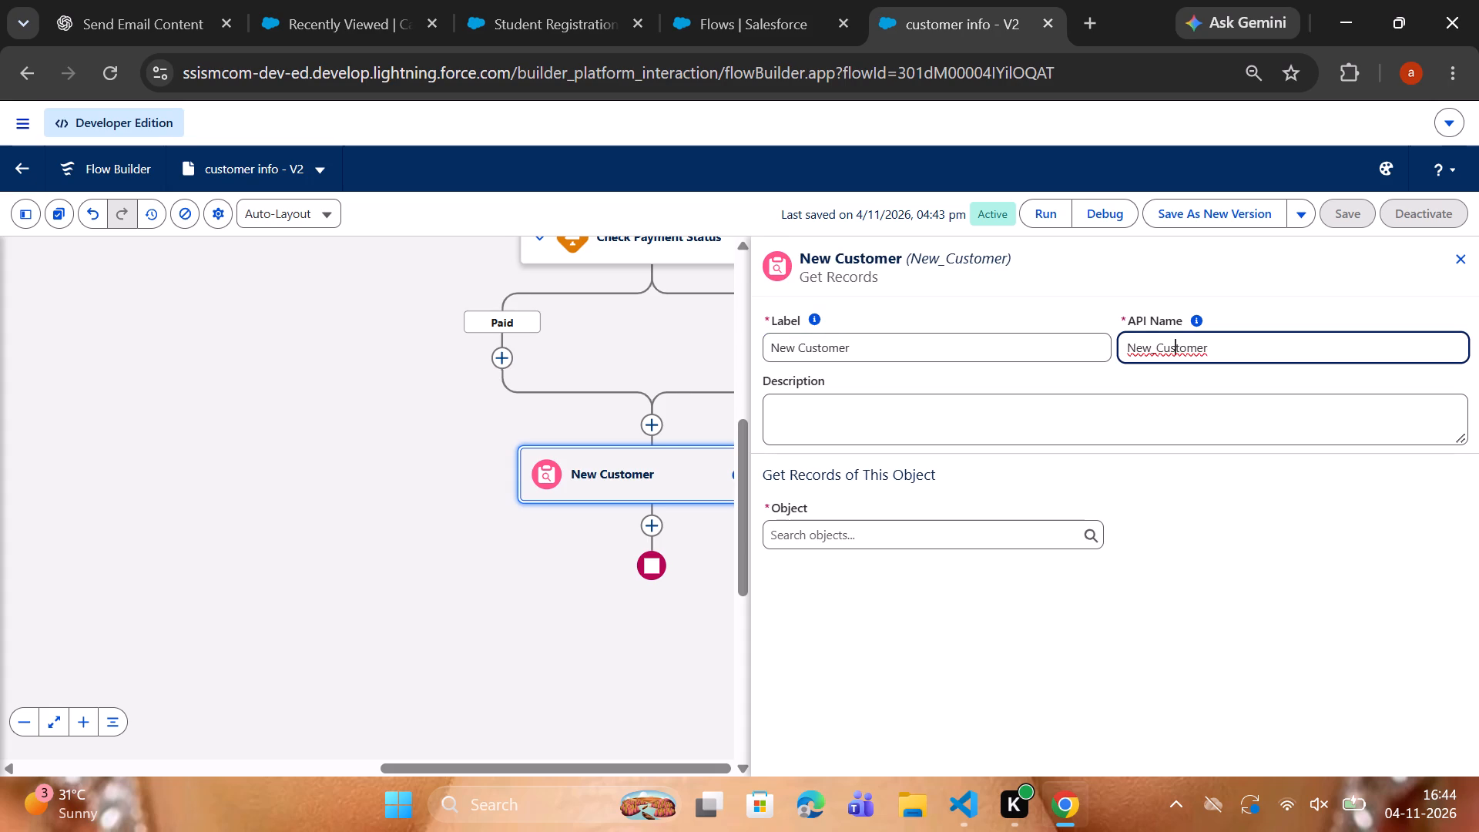
{"action": "left_click", "coordinate": [810, 434]}
Set the New Customer element to get records of the Customer object.
{"action": "scroll", "coordinate": [810, 434], "scroll_direction": "down", "scroll_amount": 1}
{"action": "left_click", "coordinate": [811, 532]}
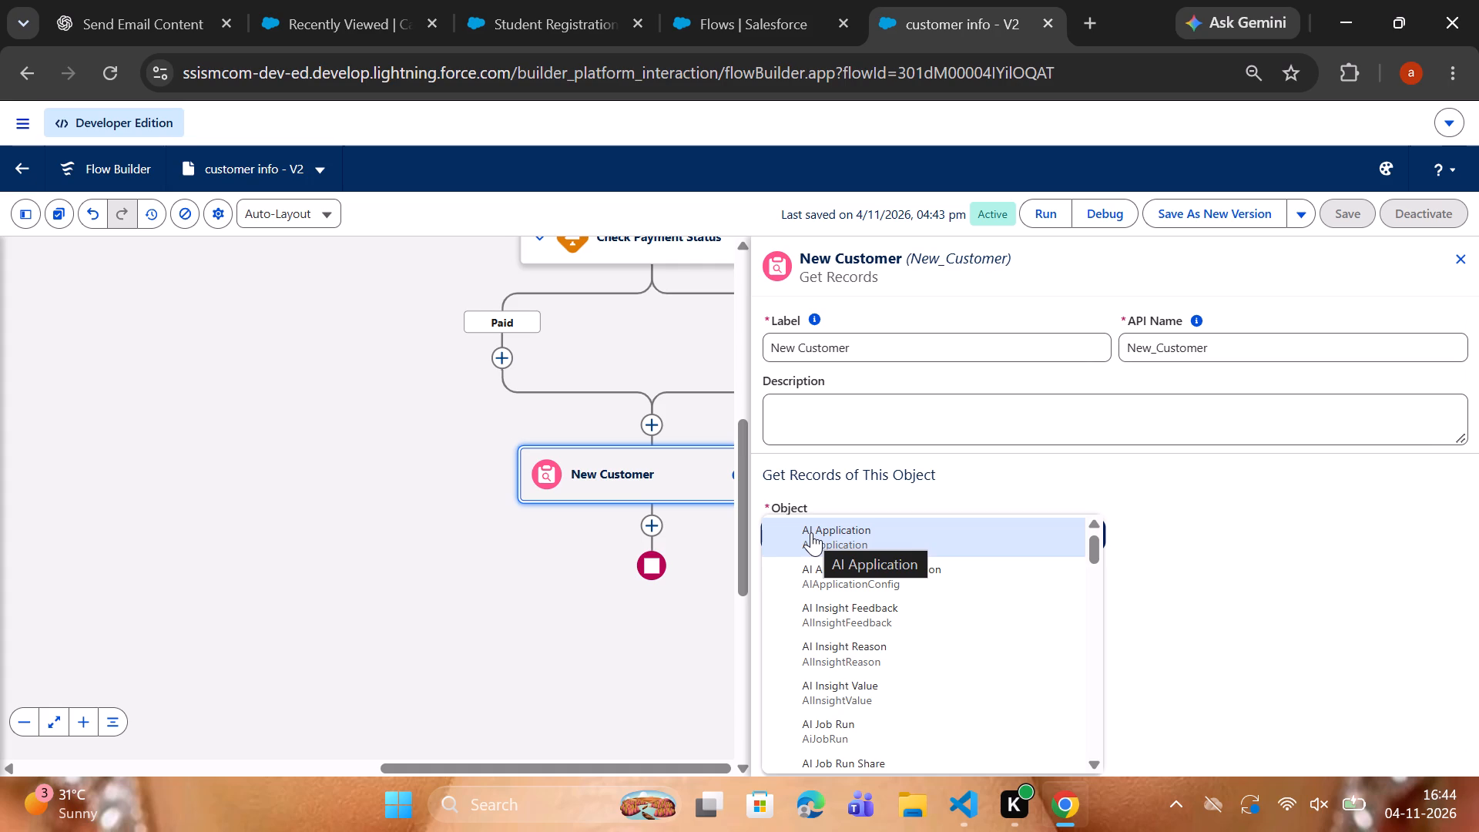
{"action": "type", "text": "custo"}
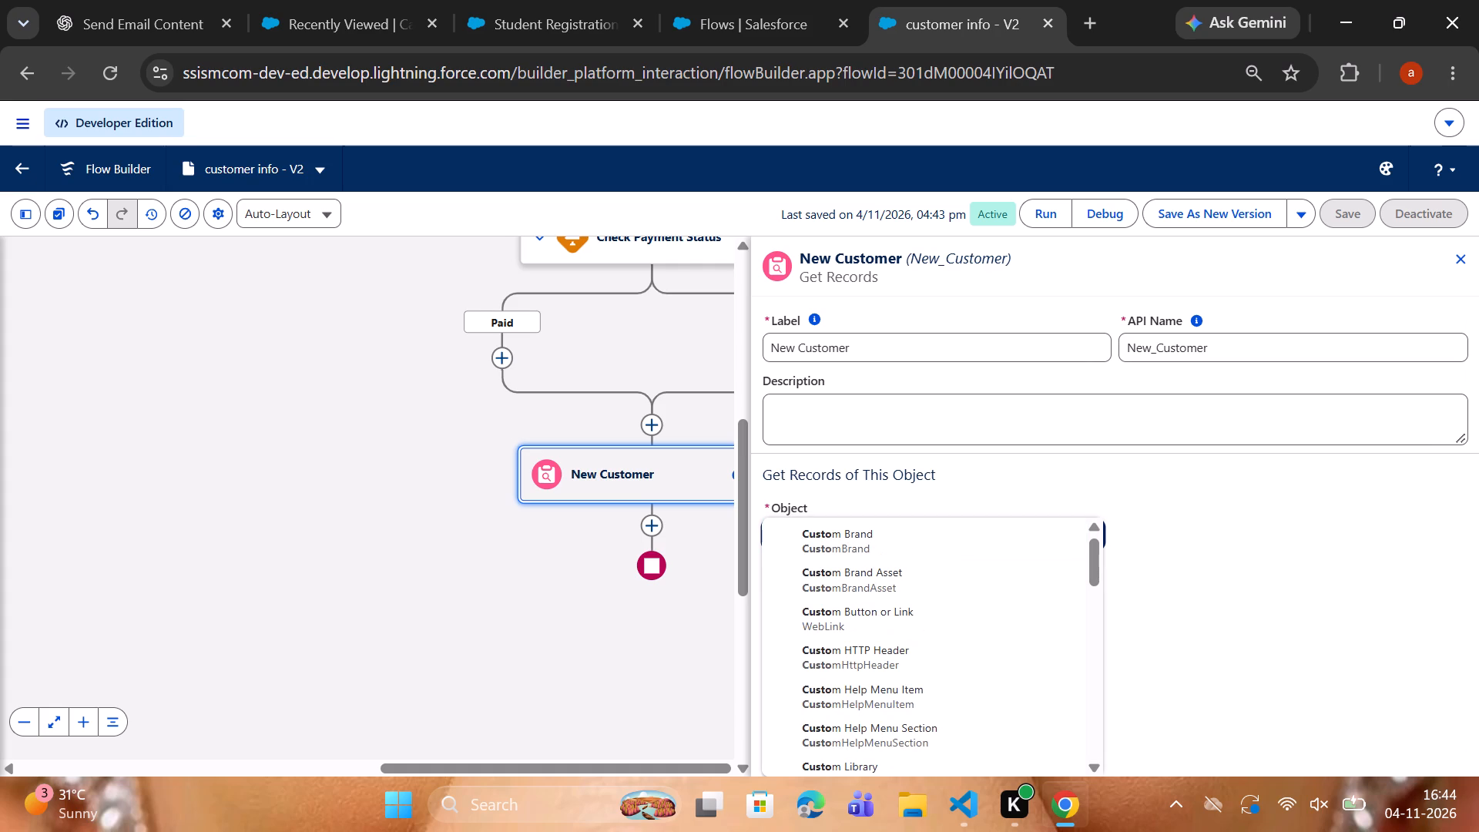
{"action": "key", "text": "m"}
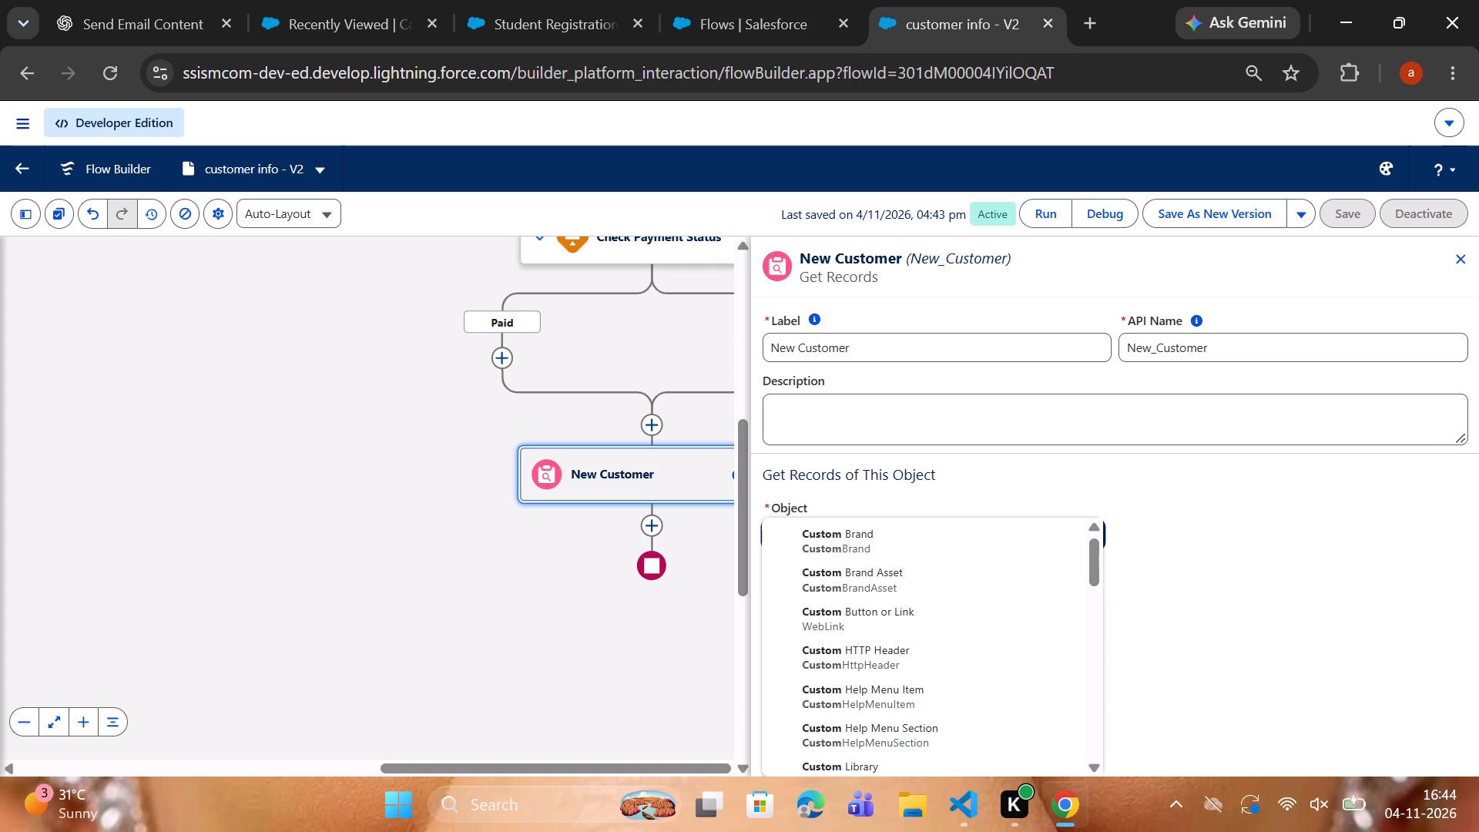
{"action": "scroll", "coordinate": [881, 740], "scroll_direction": "down", "scroll_amount": 3}
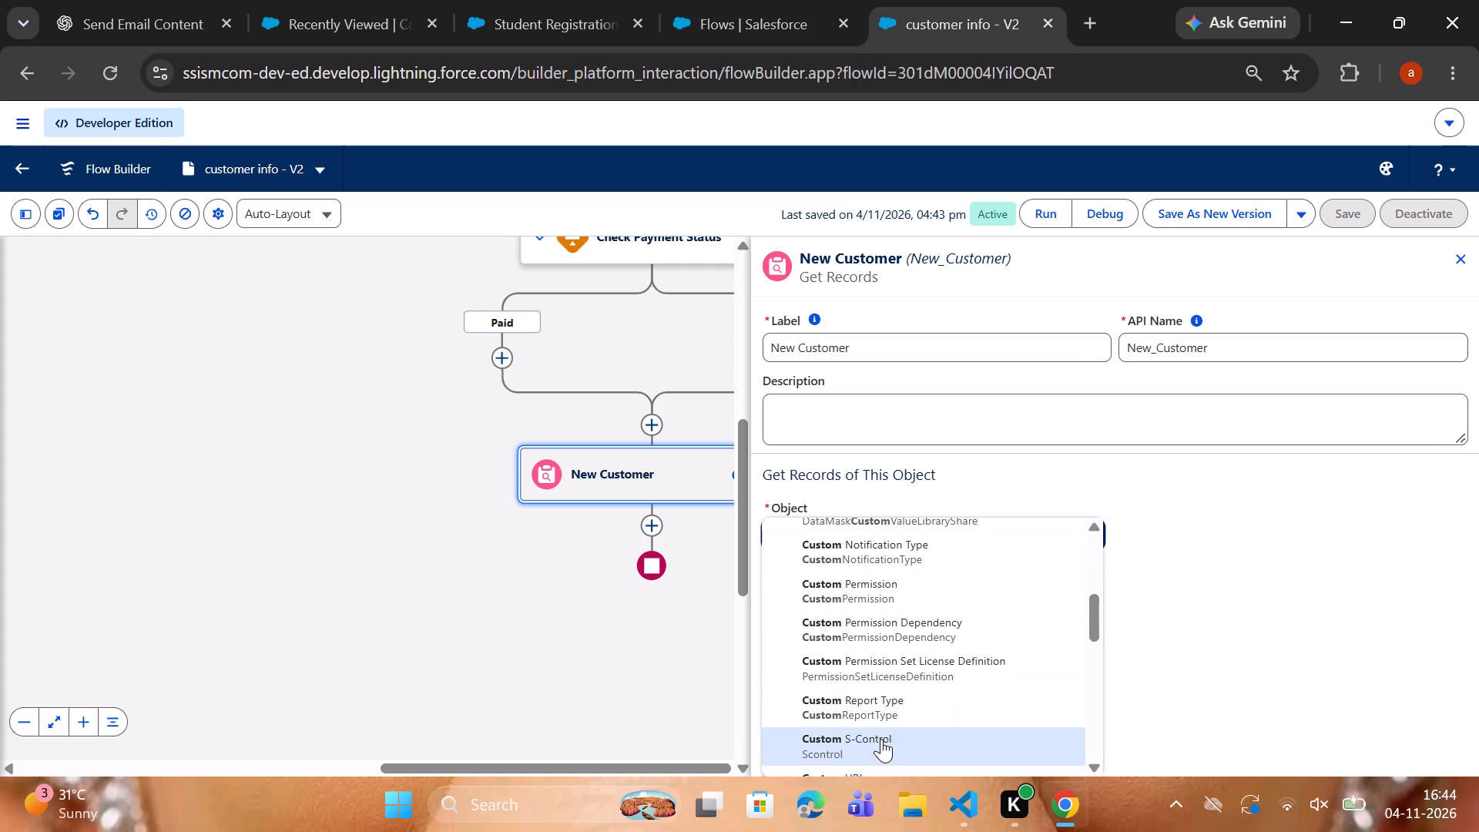
{"action": "scroll", "coordinate": [881, 739], "scroll_direction": "down", "scroll_amount": 2}
{"action": "scroll", "coordinate": [843, 686], "scroll_direction": "down", "scroll_amount": 1}
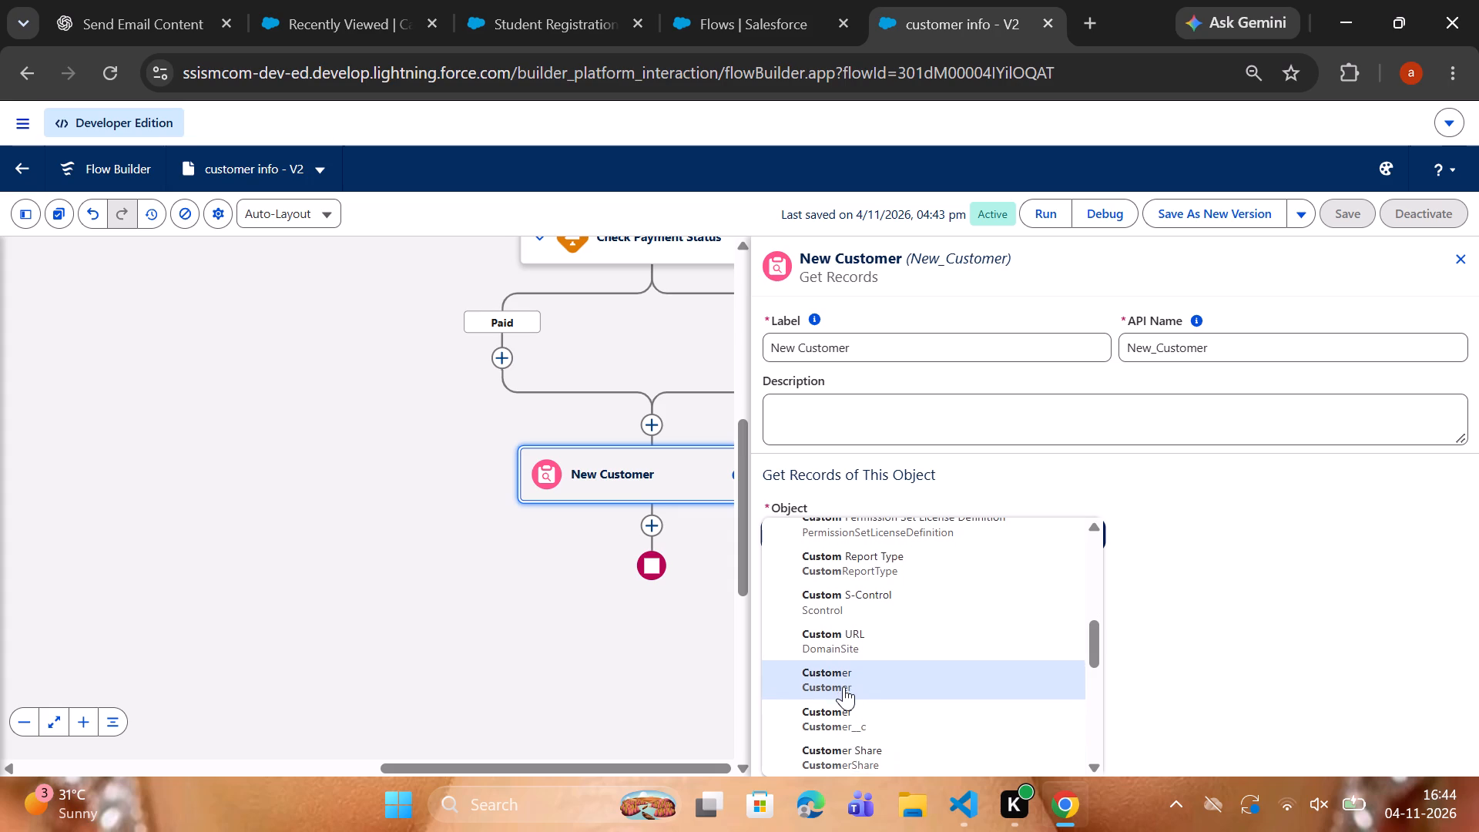
{"action": "scroll", "coordinate": [843, 686], "scroll_direction": "down", "scroll_amount": 1}
{"action": "left_click", "coordinate": [843, 686]}
Choose Customer Name as the field for the New Customer element's filter condition.
{"action": "scroll", "coordinate": [843, 686], "scroll_direction": "down", "scroll_amount": 1}
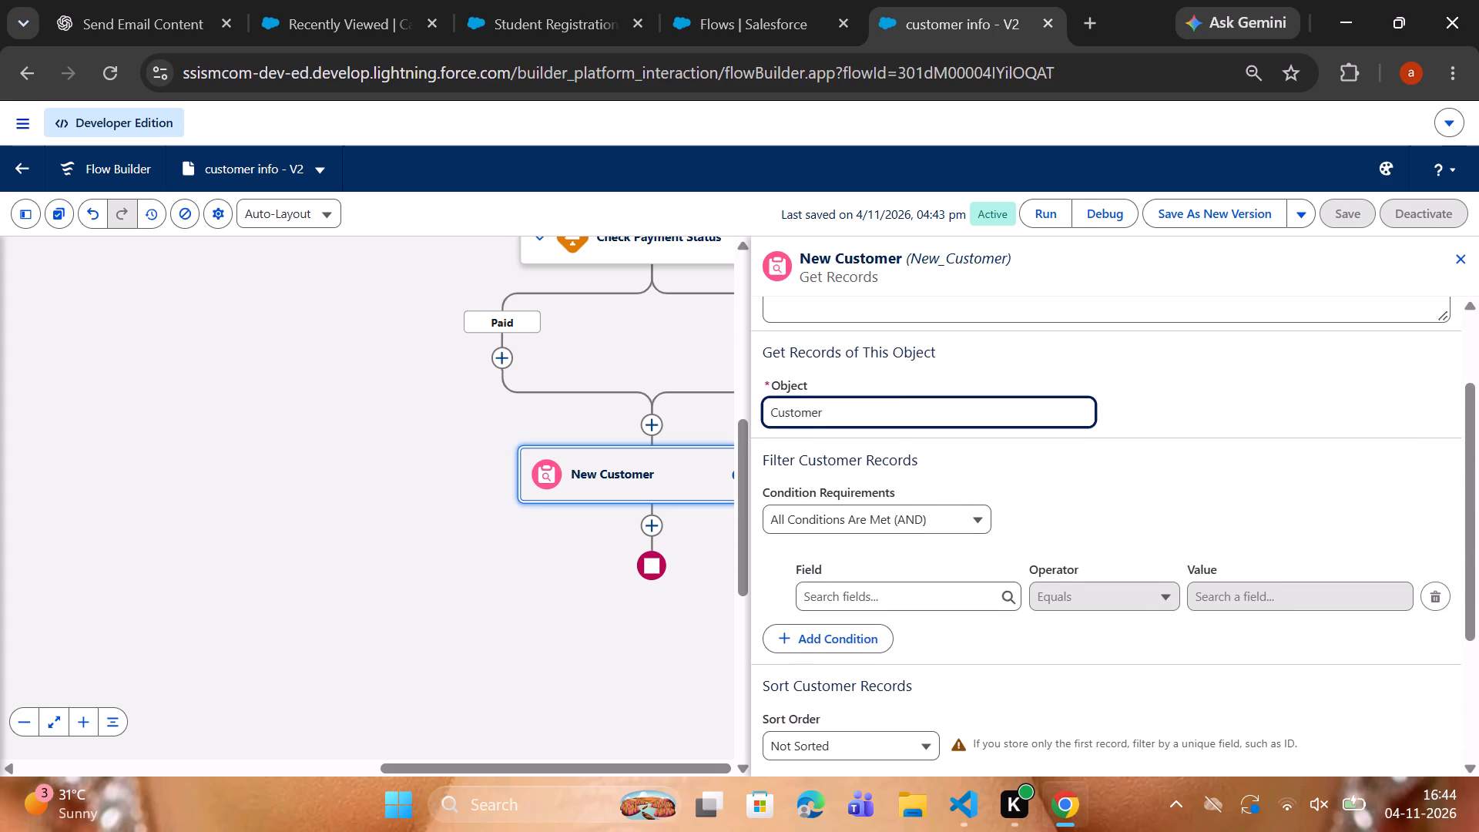
{"action": "left_click", "coordinate": [870, 619]}
{"action": "left_click", "coordinate": [870, 610]}
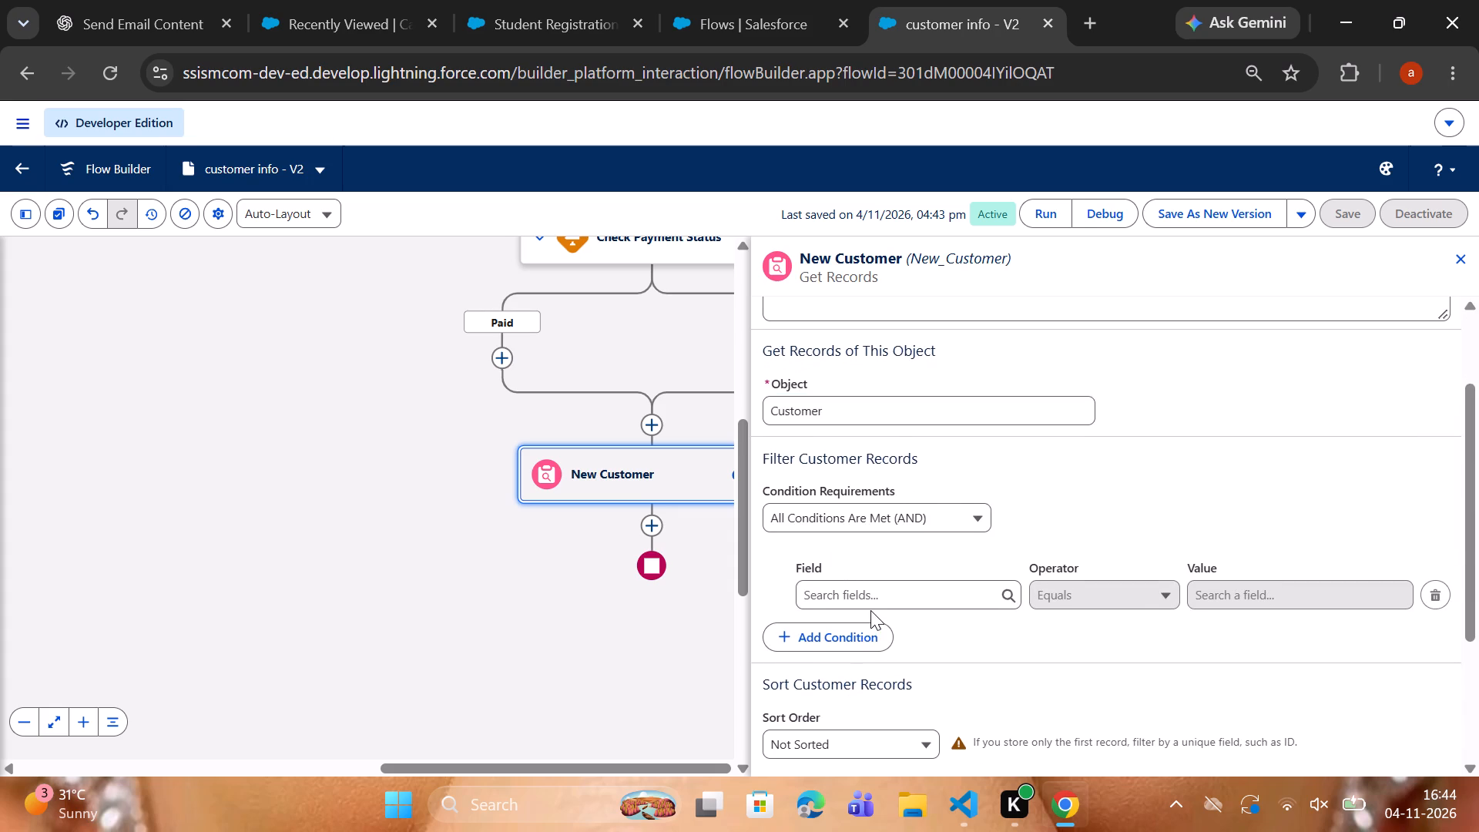
{"action": "left_click", "coordinate": [870, 607]}
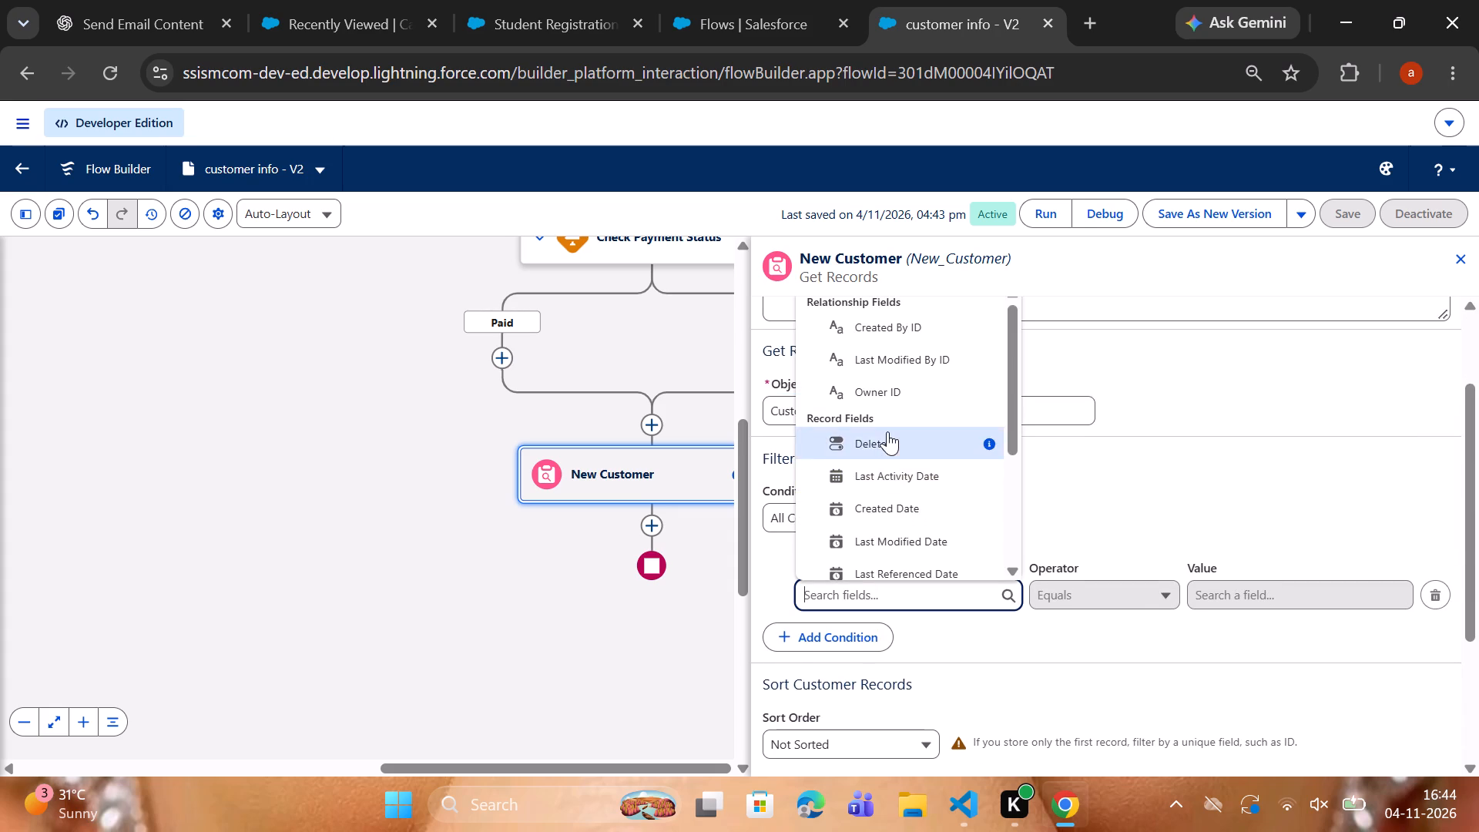
{"action": "scroll", "coordinate": [892, 478], "scroll_direction": "up", "scroll_amount": 1}
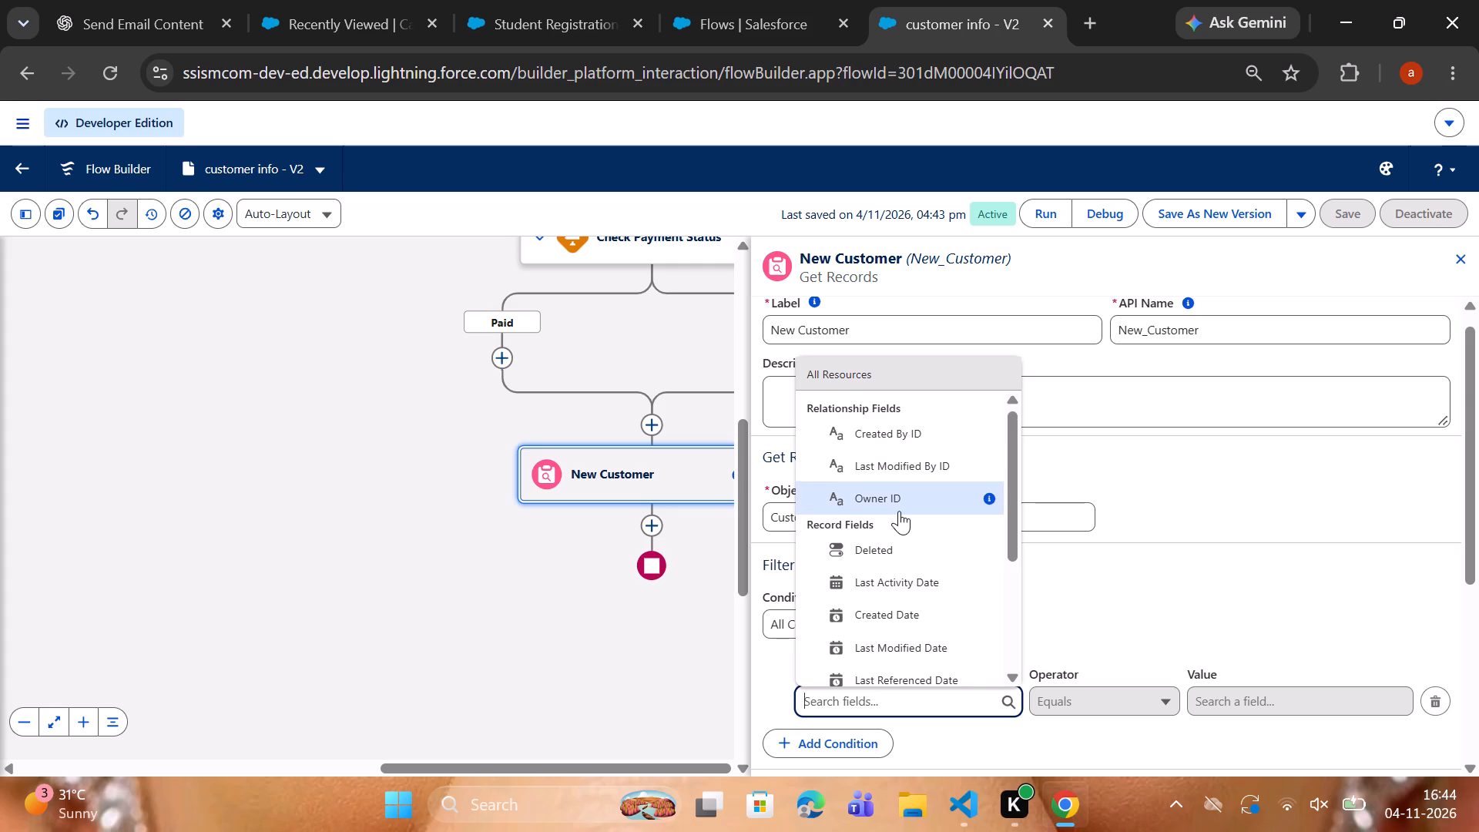
{"action": "scroll", "coordinate": [899, 511], "scroll_direction": "down", "scroll_amount": 4}
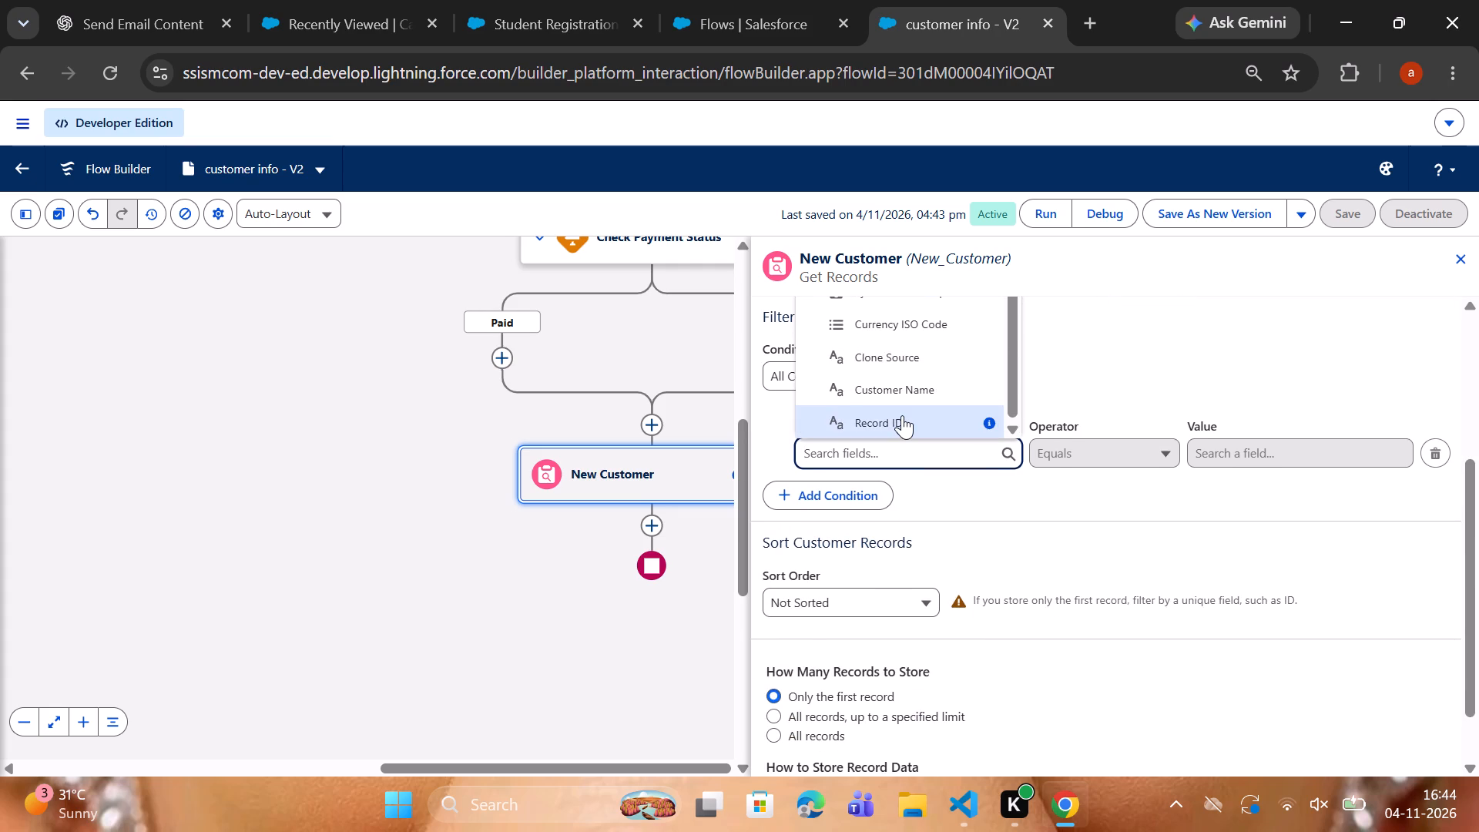
{"action": "scroll", "coordinate": [902, 415], "scroll_direction": "up", "scroll_amount": 1}
{"action": "type", "text": "fir"}
{"action": "key", "text": "BackSpace"}
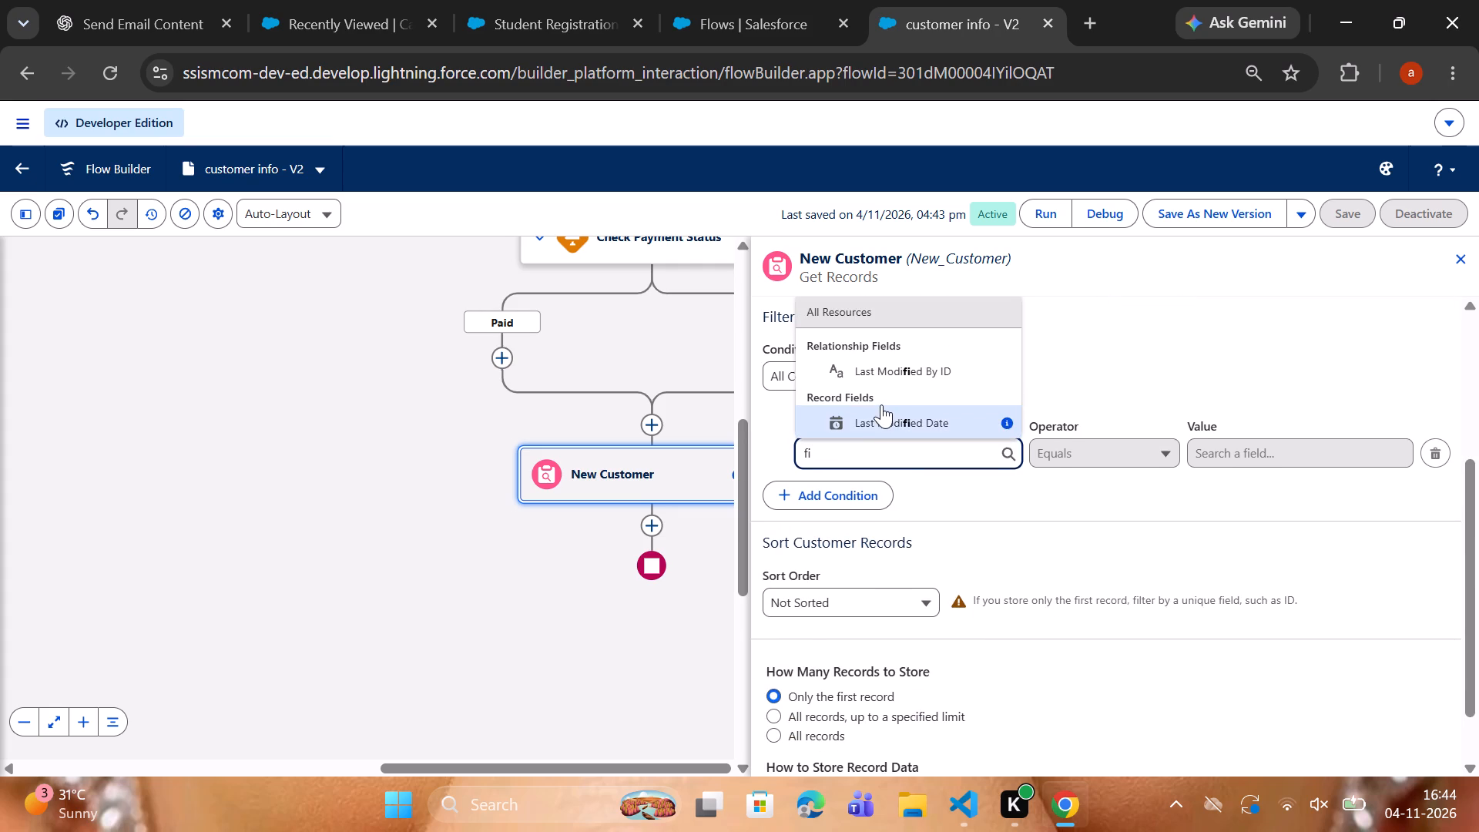
{"action": "key", "text": "BackSpace"}
{"action": "key", "text": "BackSpace"}
{"action": "key", "text": "BackSpace"}
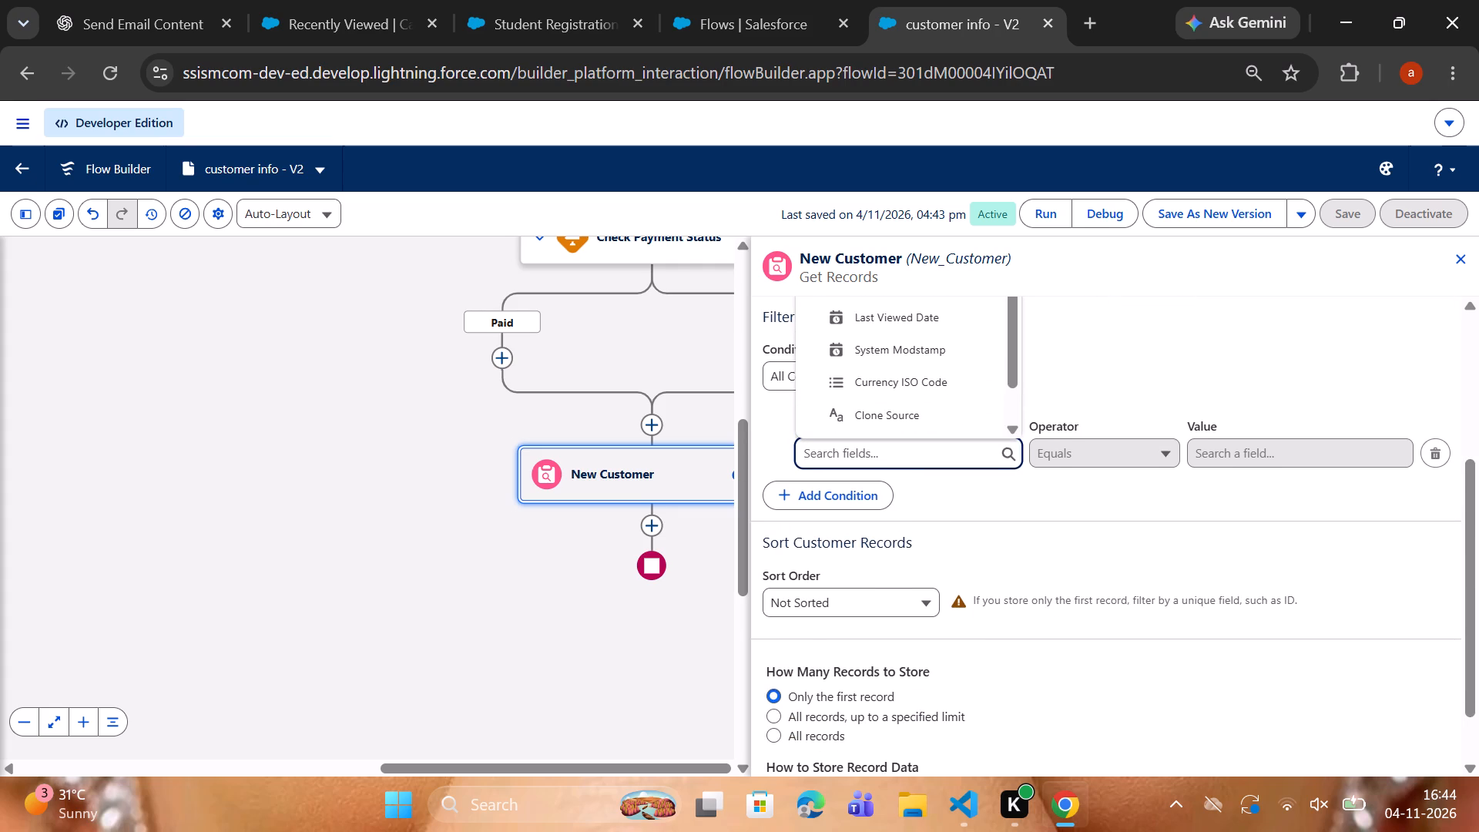
{"action": "type", "text": "na"}
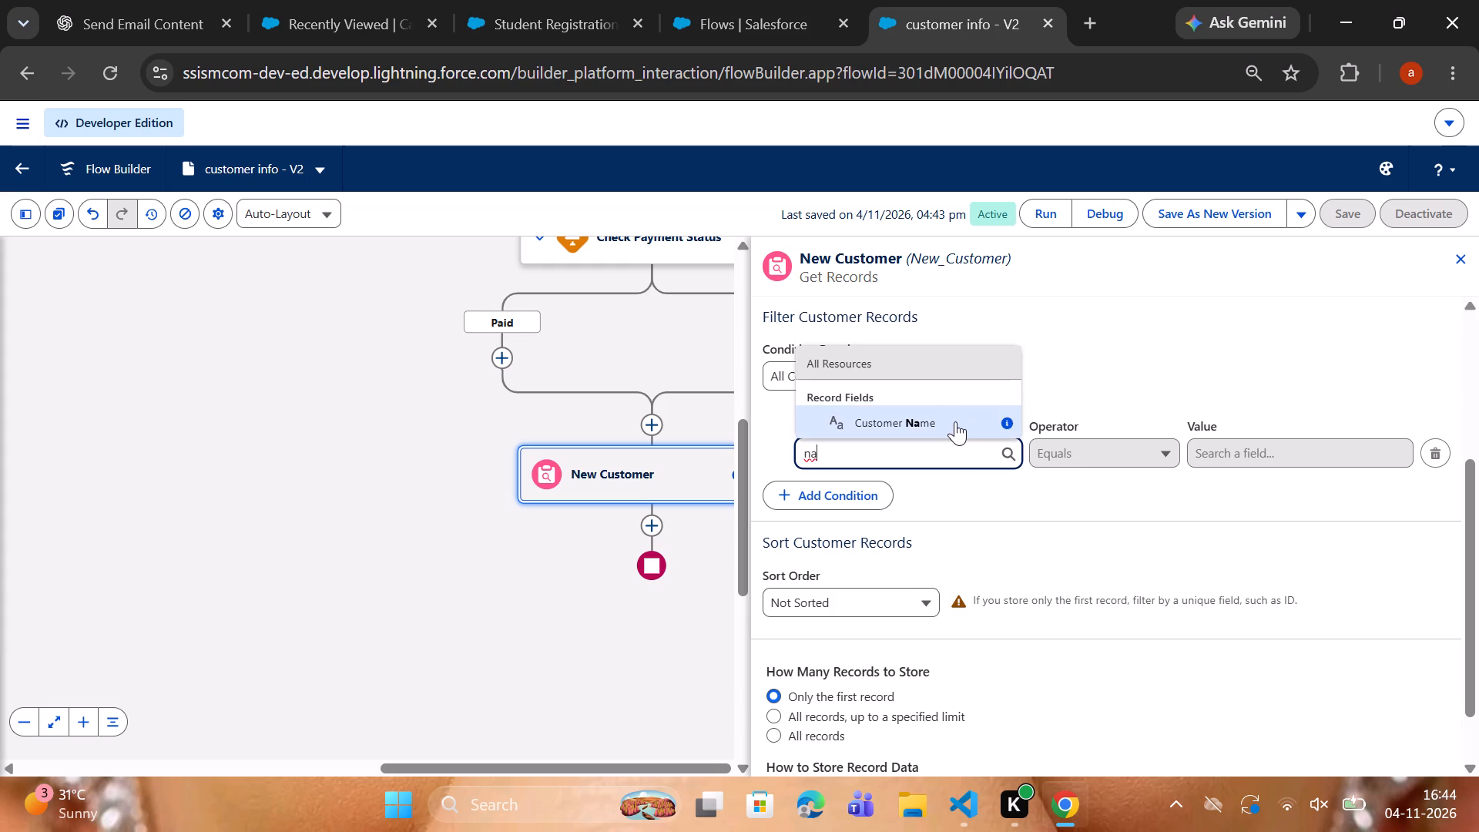
{"action": "left_click", "coordinate": [956, 421]}
Complete the filter condition with Equals and the Customer screen's email Value, and close the New Customer element's settings.
{"action": "left_click", "coordinate": [1072, 445]}
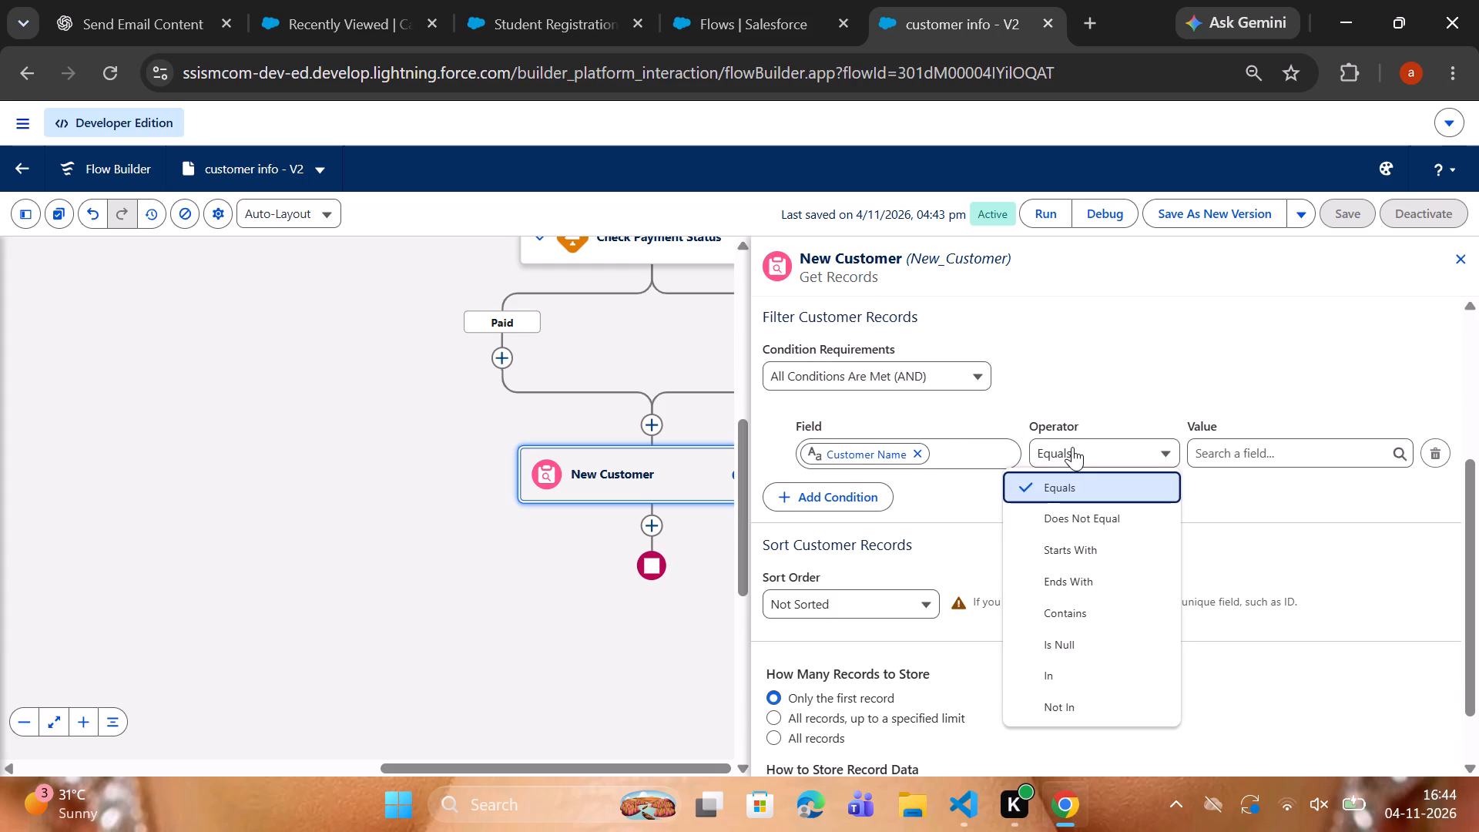
{"action": "left_click", "coordinate": [1072, 447]}
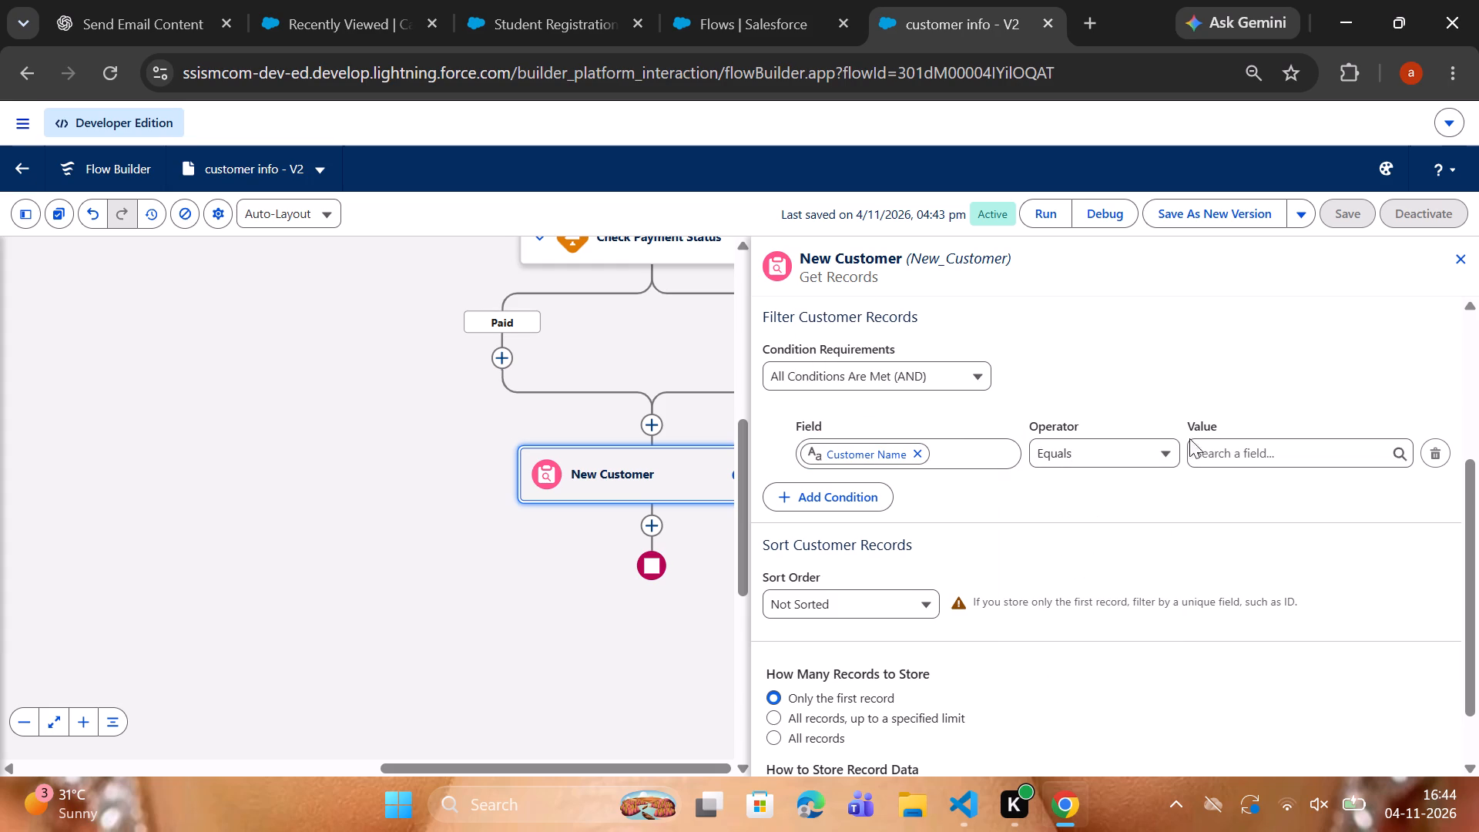
{"action": "left_click_drag", "start_coordinate": [1221, 434], "coordinate": [1225, 447]}
{"action": "left_click", "coordinate": [1225, 447]}
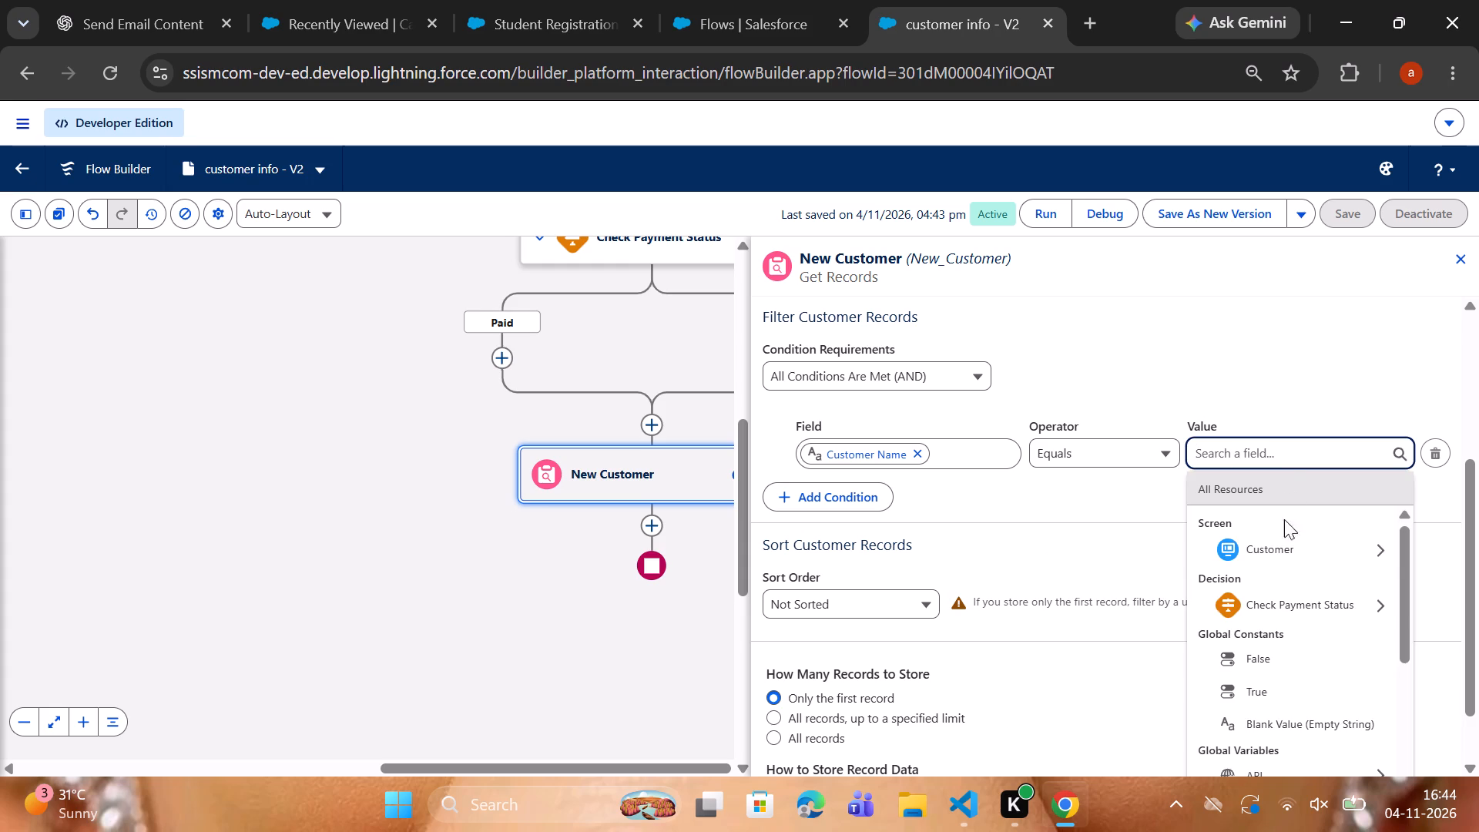
{"action": "left_click", "coordinate": [1283, 539]}
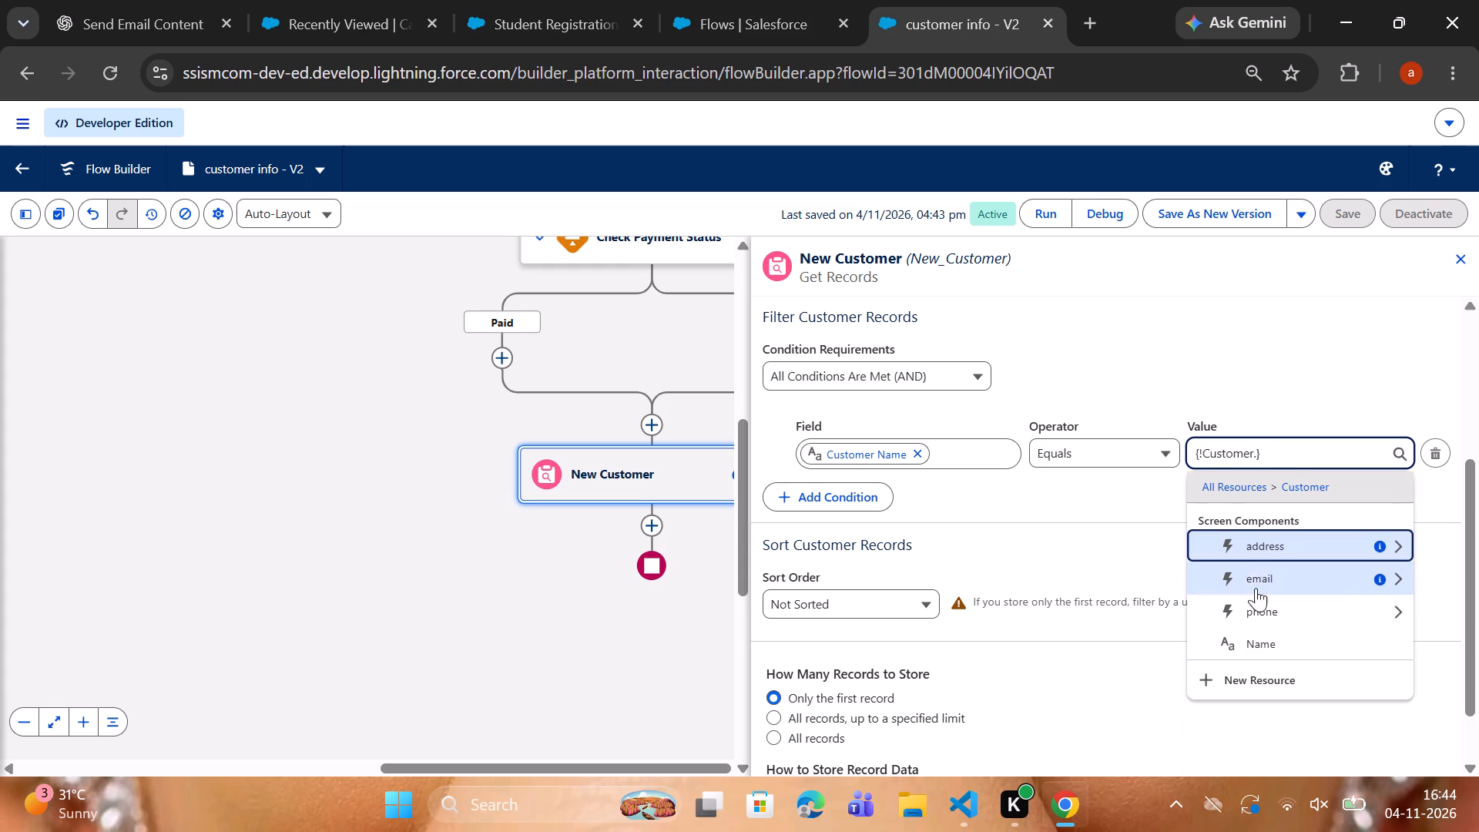
{"action": "left_click", "coordinate": [1276, 564]}
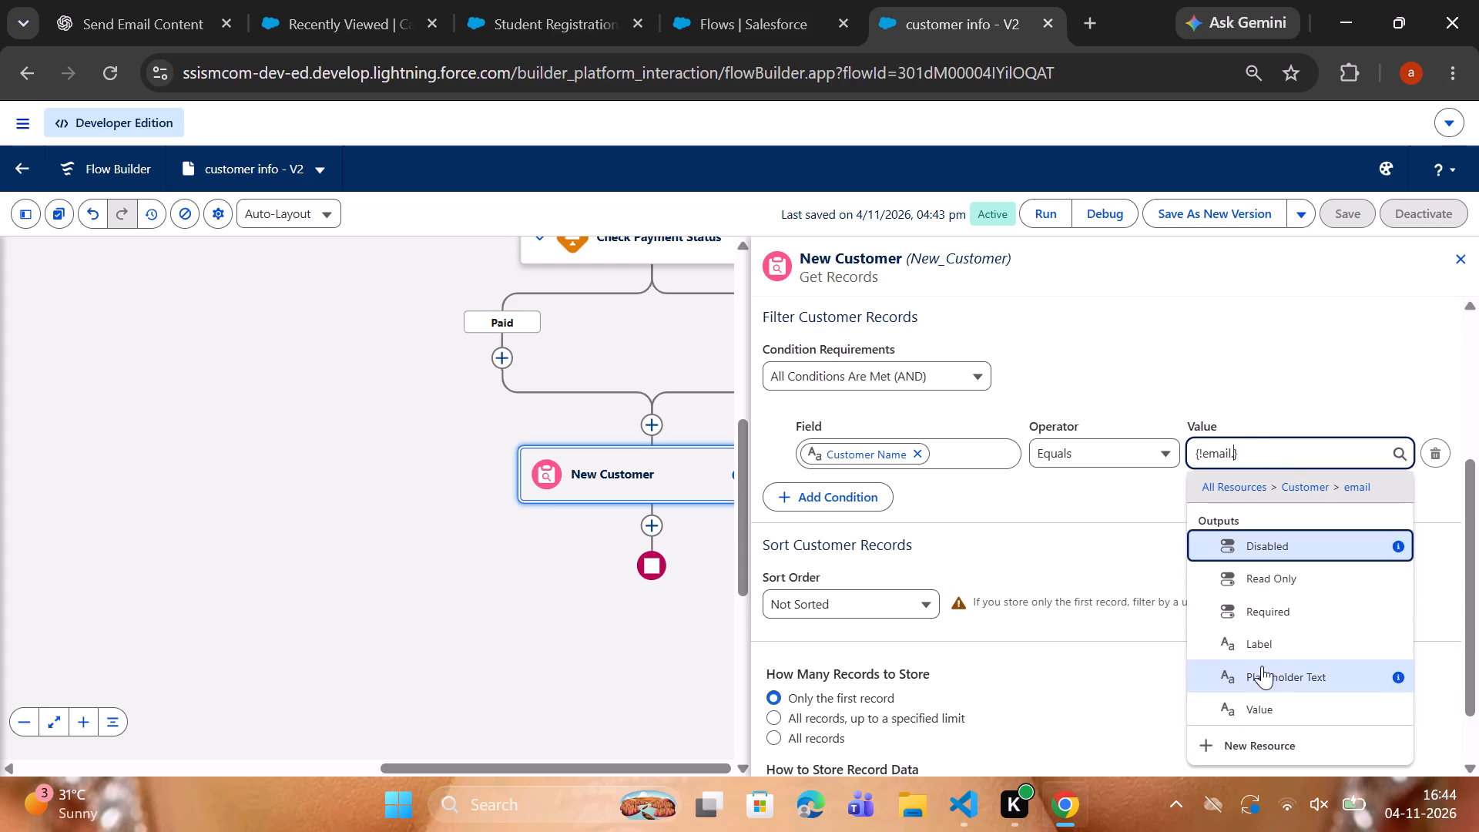
{"action": "left_click", "coordinate": [1270, 704]}
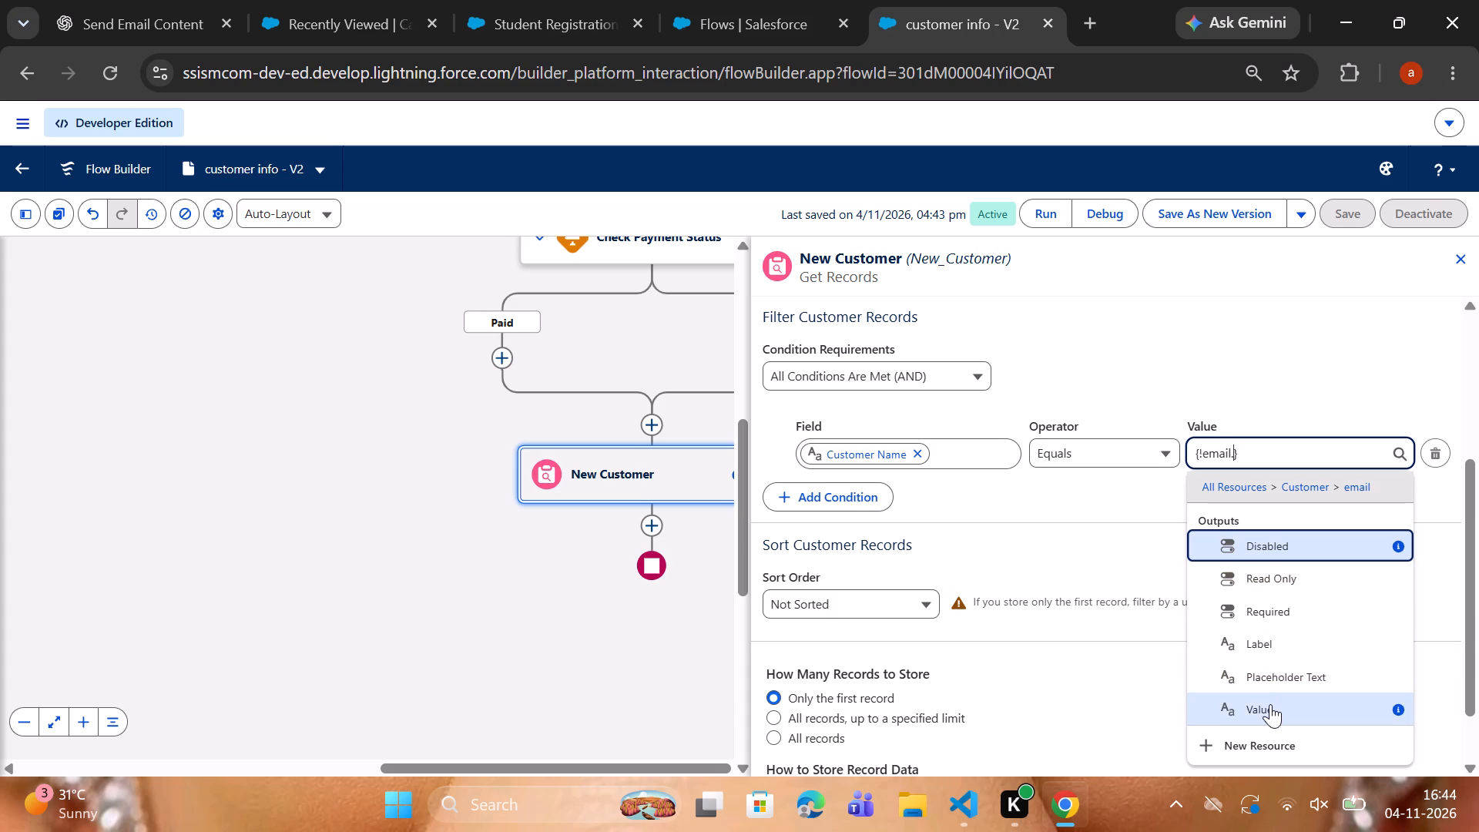
{"action": "scroll", "coordinate": [880, 598], "scroll_direction": "down", "scroll_amount": 1}
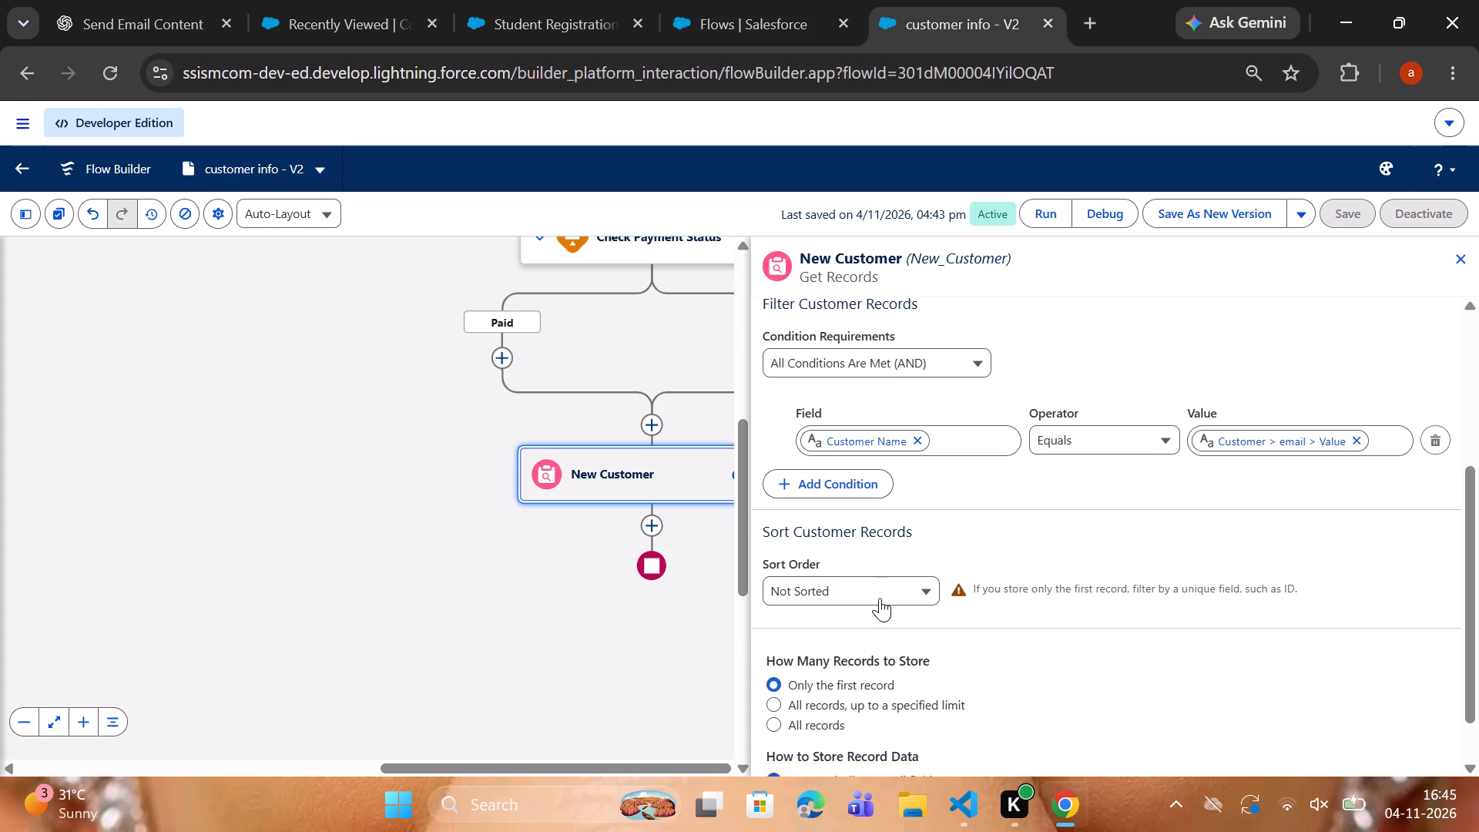
{"action": "scroll", "coordinate": [880, 598], "scroll_direction": "down", "scroll_amount": 2}
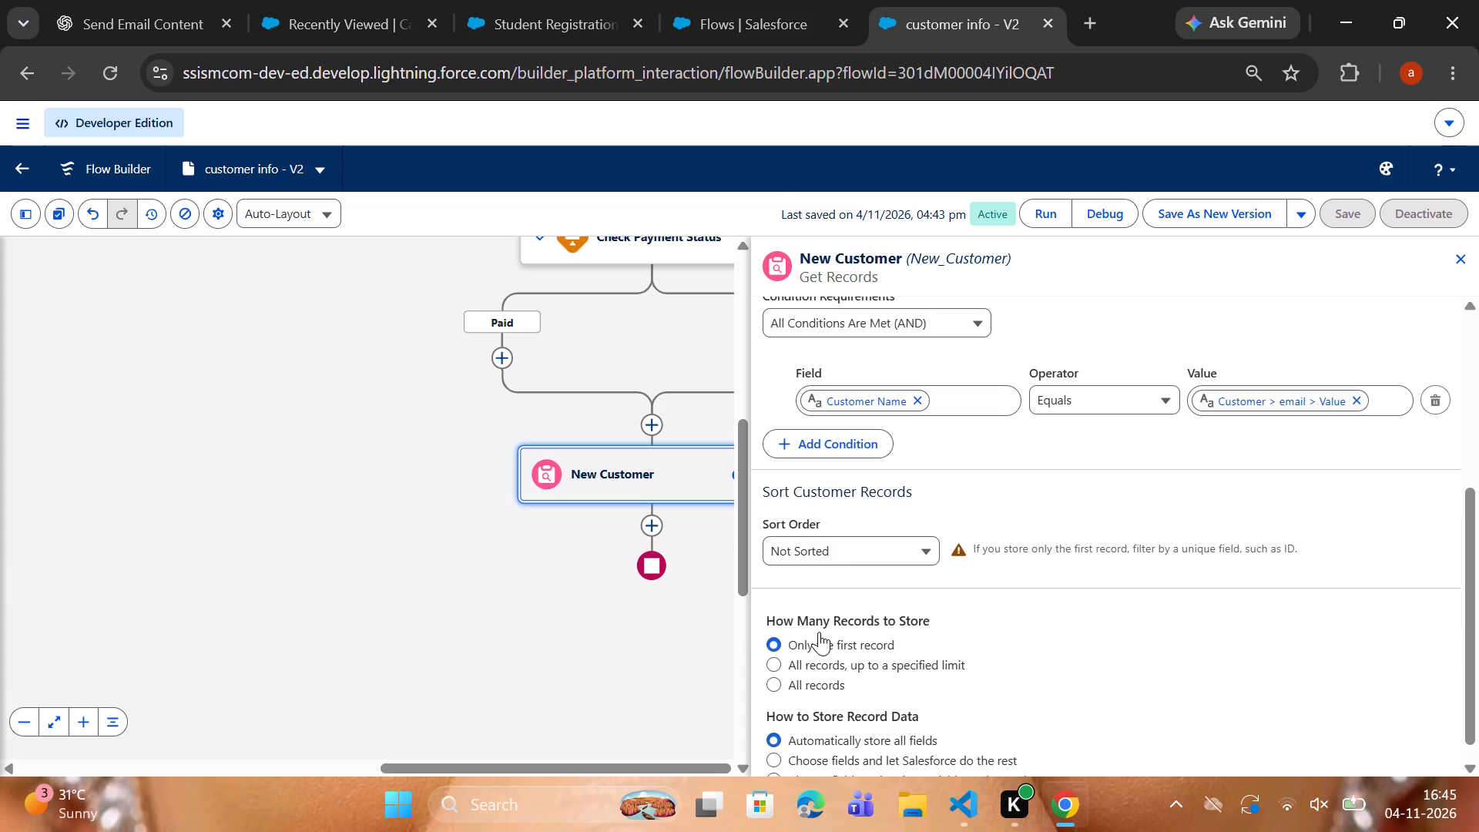
{"action": "scroll", "coordinate": [804, 659], "scroll_direction": "down", "scroll_amount": 2}
{"action": "scroll", "coordinate": [957, 488], "scroll_direction": "down", "scroll_amount": 1}
{"action": "scroll", "coordinate": [957, 488], "scroll_direction": "up", "scroll_amount": 1}
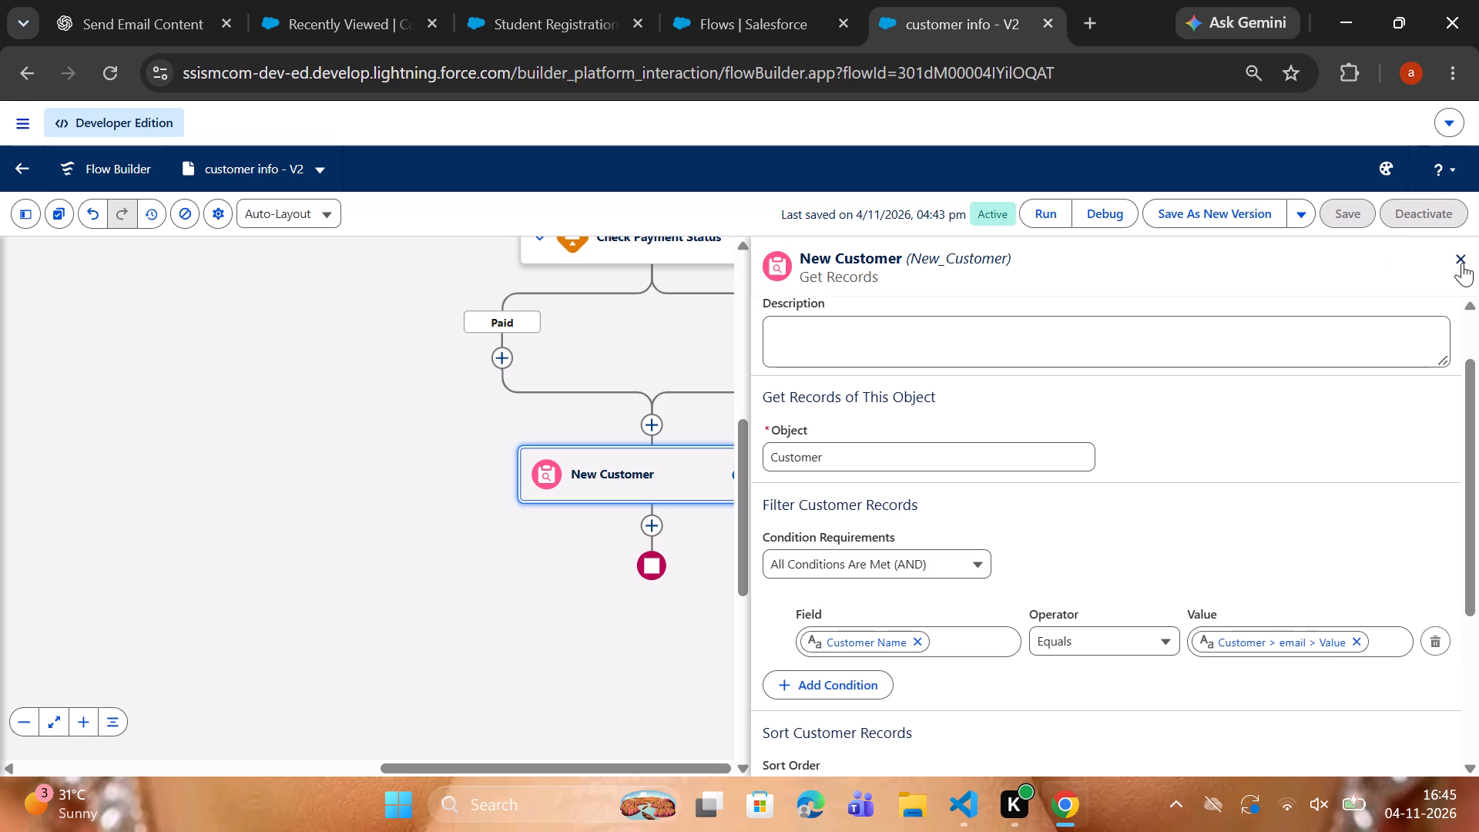
{"action": "left_click", "coordinate": [1462, 263]}
Add a Decision element on the Pending branch of Check Payment Status.
{"action": "scroll", "coordinate": [770, 493], "scroll_direction": "up", "scroll_amount": 2}
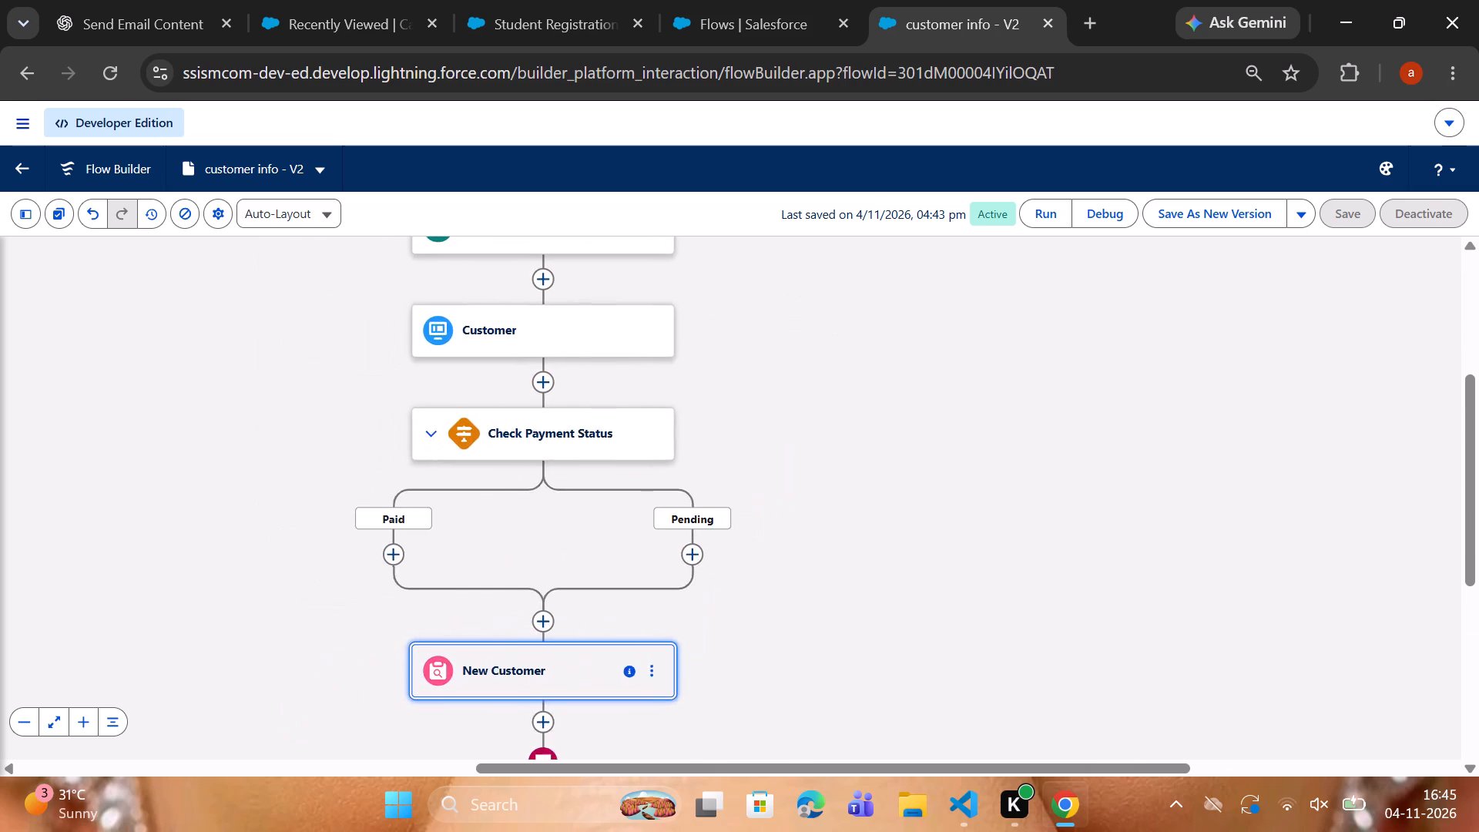
{"action": "scroll", "coordinate": [770, 493], "scroll_direction": "down", "scroll_amount": 1}
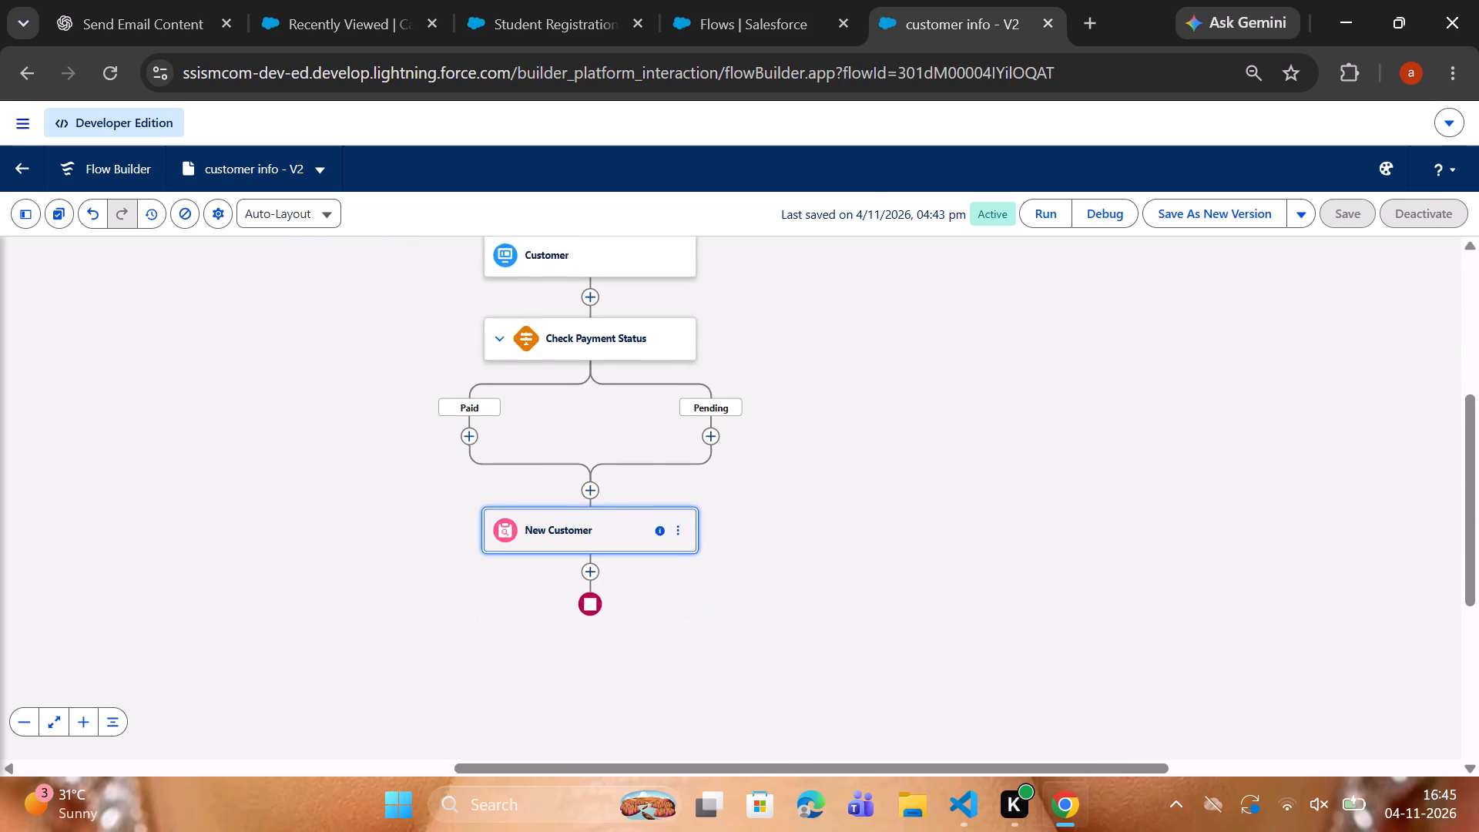
{"action": "scroll", "coordinate": [770, 493], "scroll_direction": "down", "scroll_amount": 1}
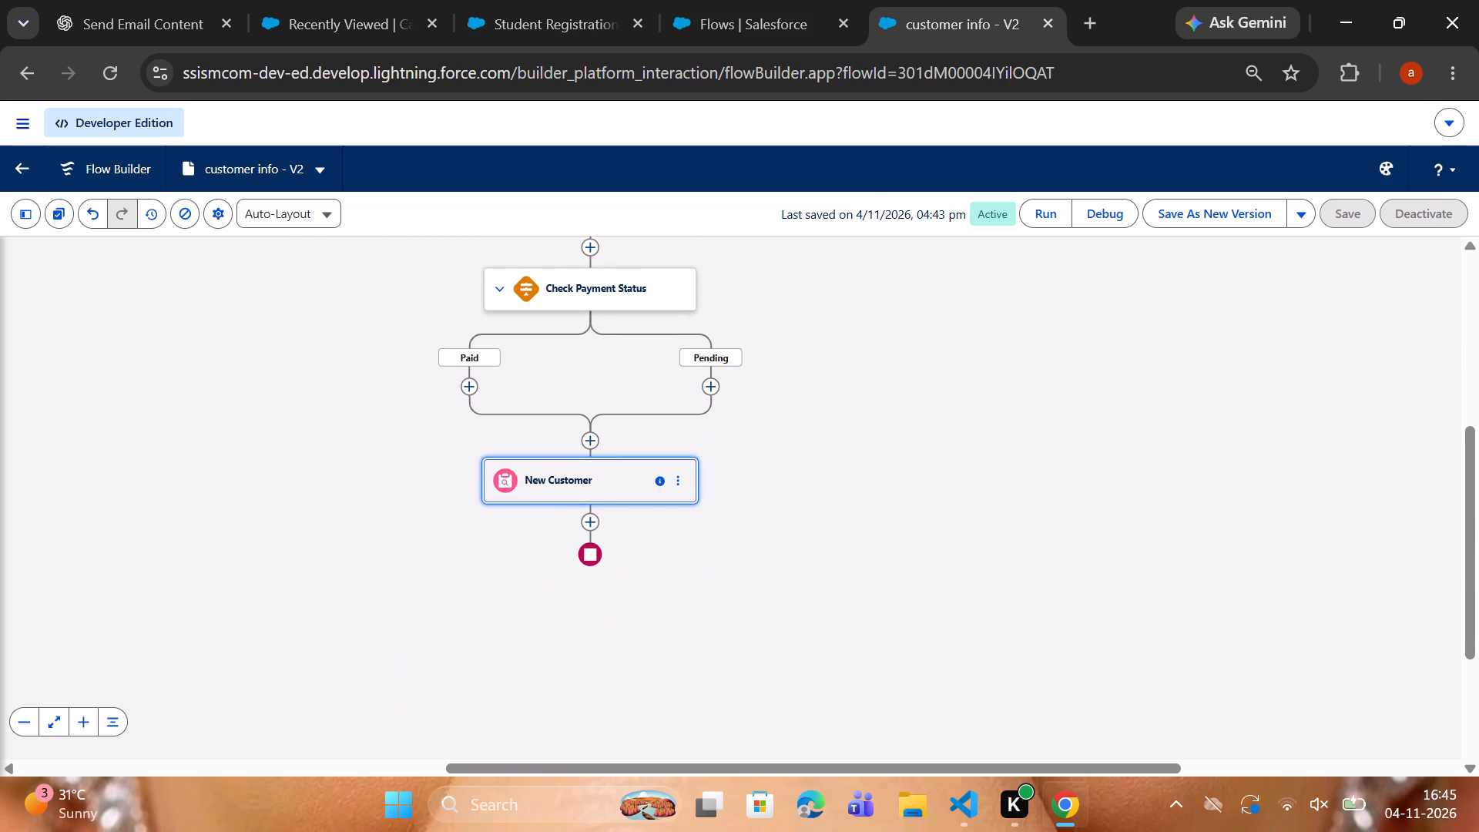
{"action": "left_click", "coordinate": [714, 387]}
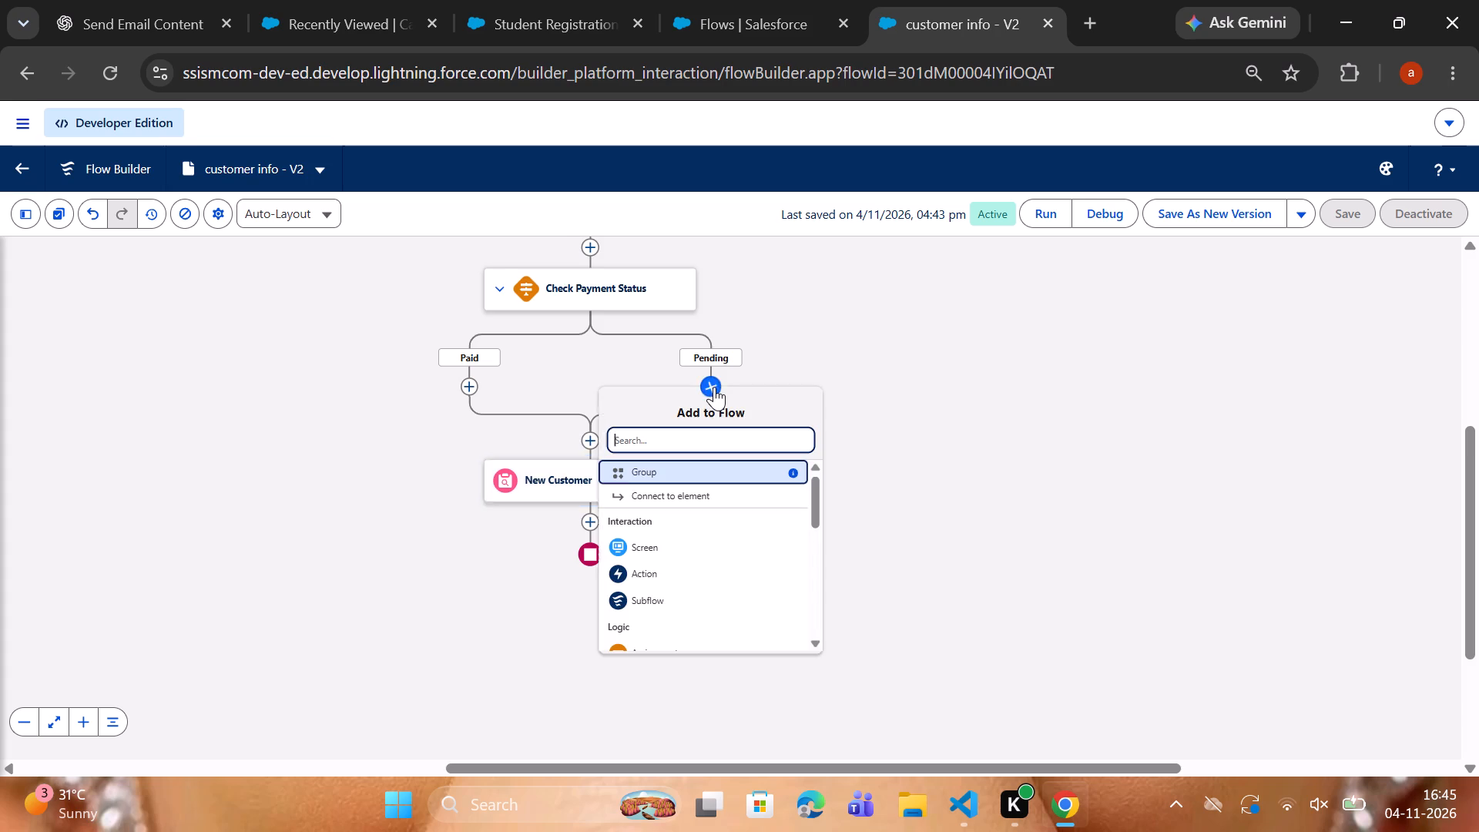
{"action": "scroll", "coordinate": [699, 539], "scroll_direction": "down", "scroll_amount": 1}
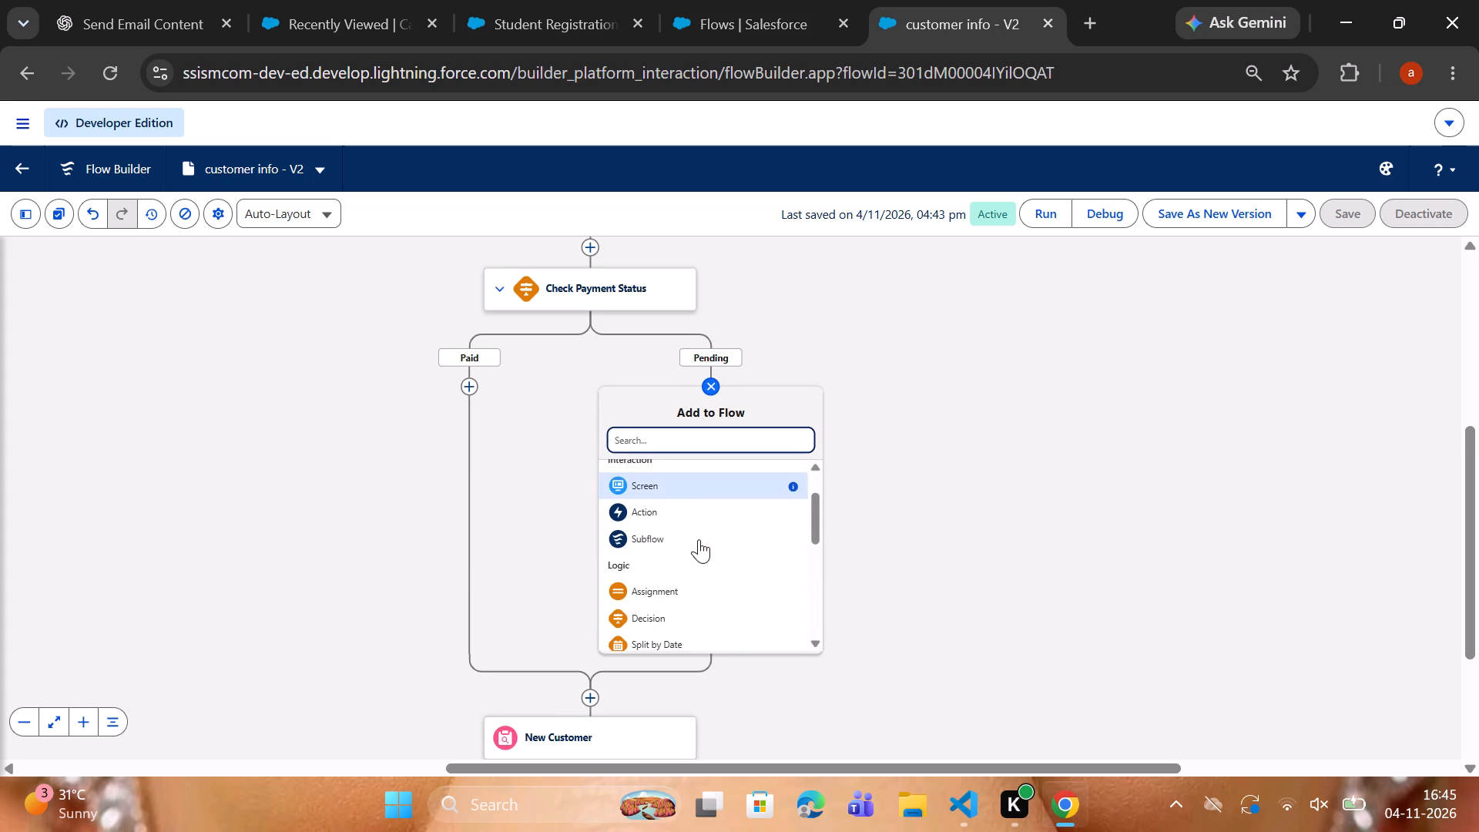
{"action": "scroll", "coordinate": [674, 562], "scroll_direction": "down", "scroll_amount": 1}
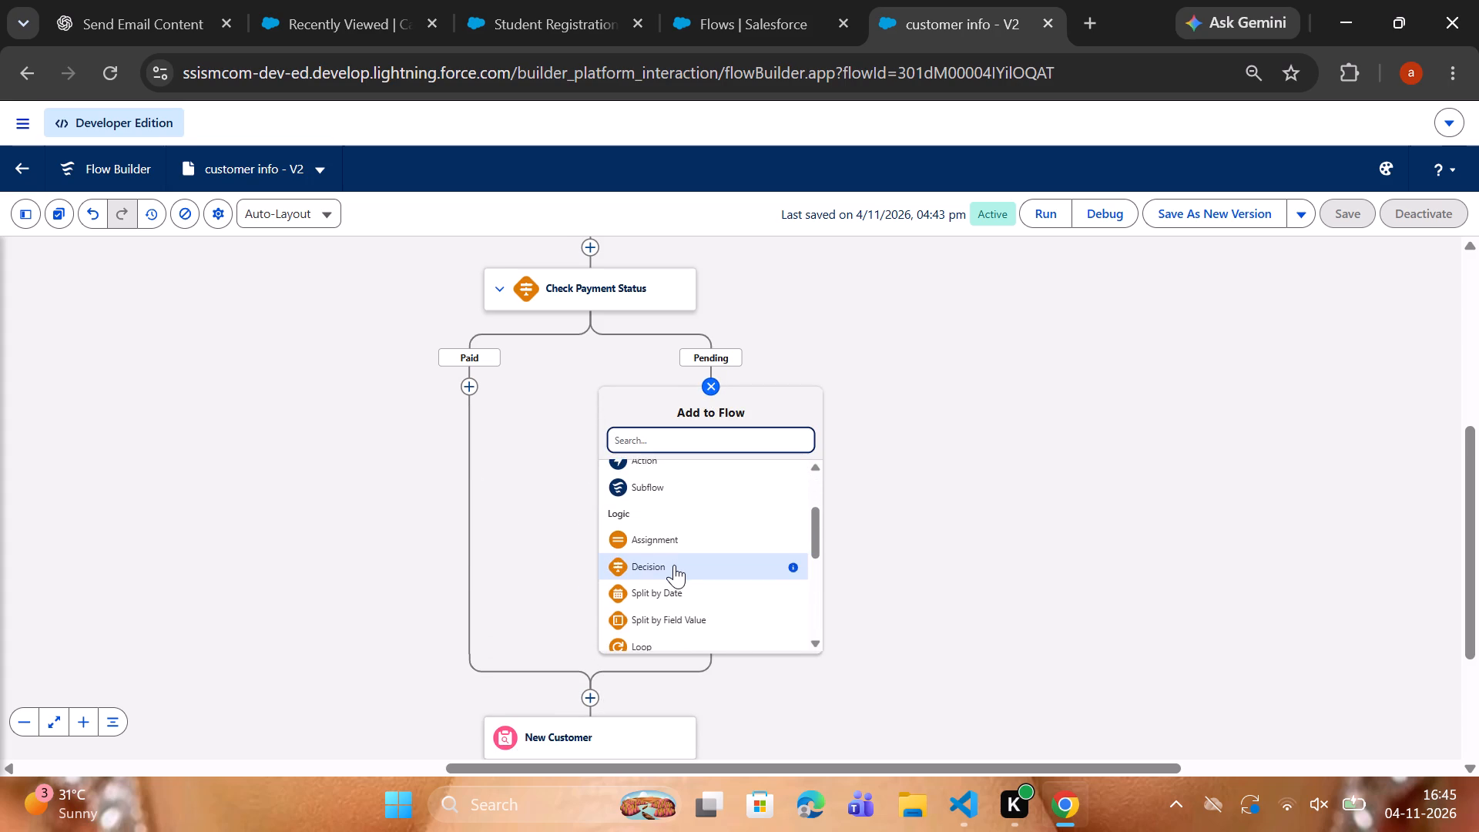
{"action": "left_click", "coordinate": [674, 565]}
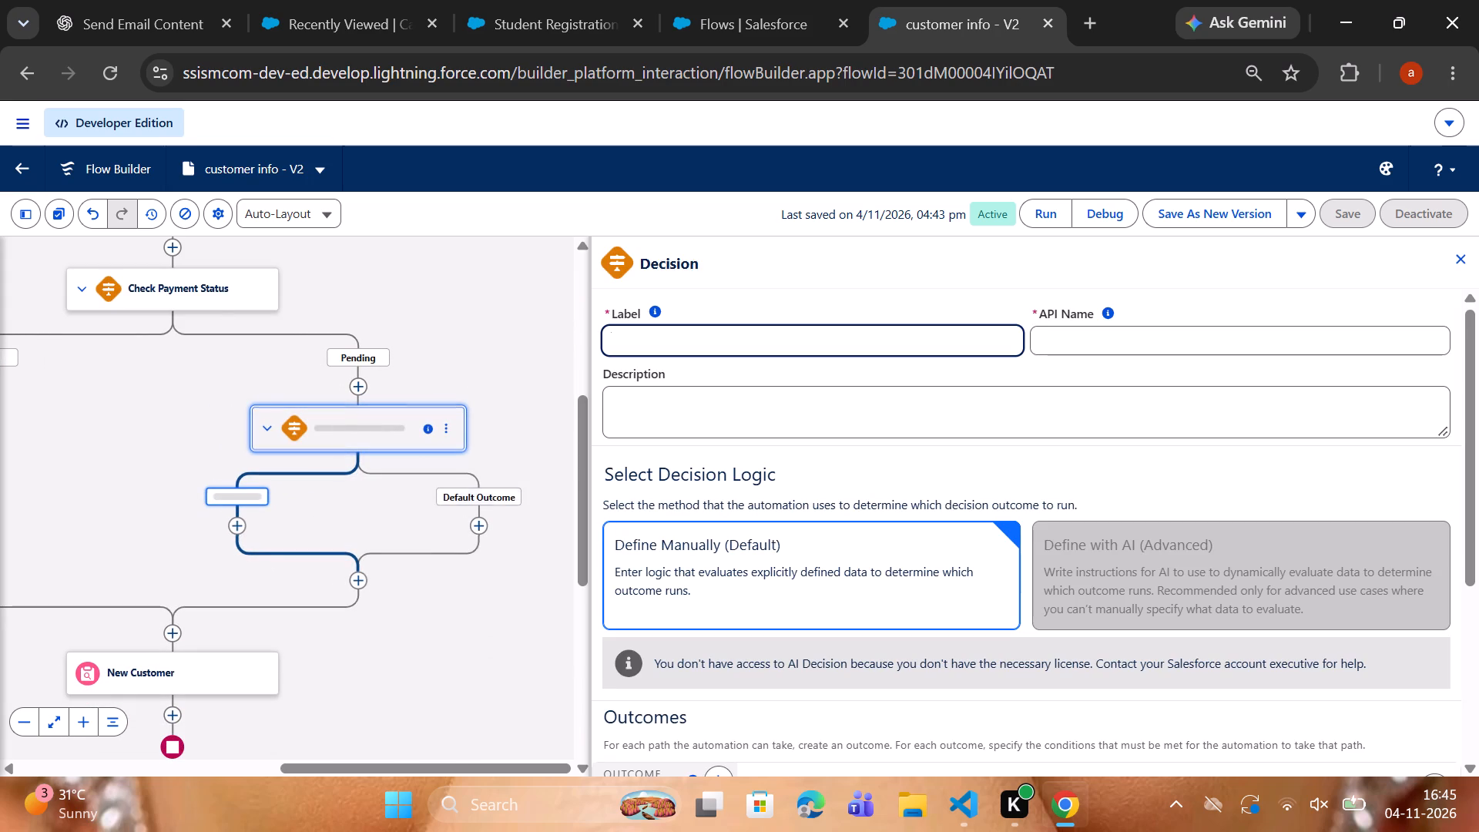
{"action": "scroll", "coordinate": [446, 525], "scroll_direction": "down", "scroll_amount": 1}
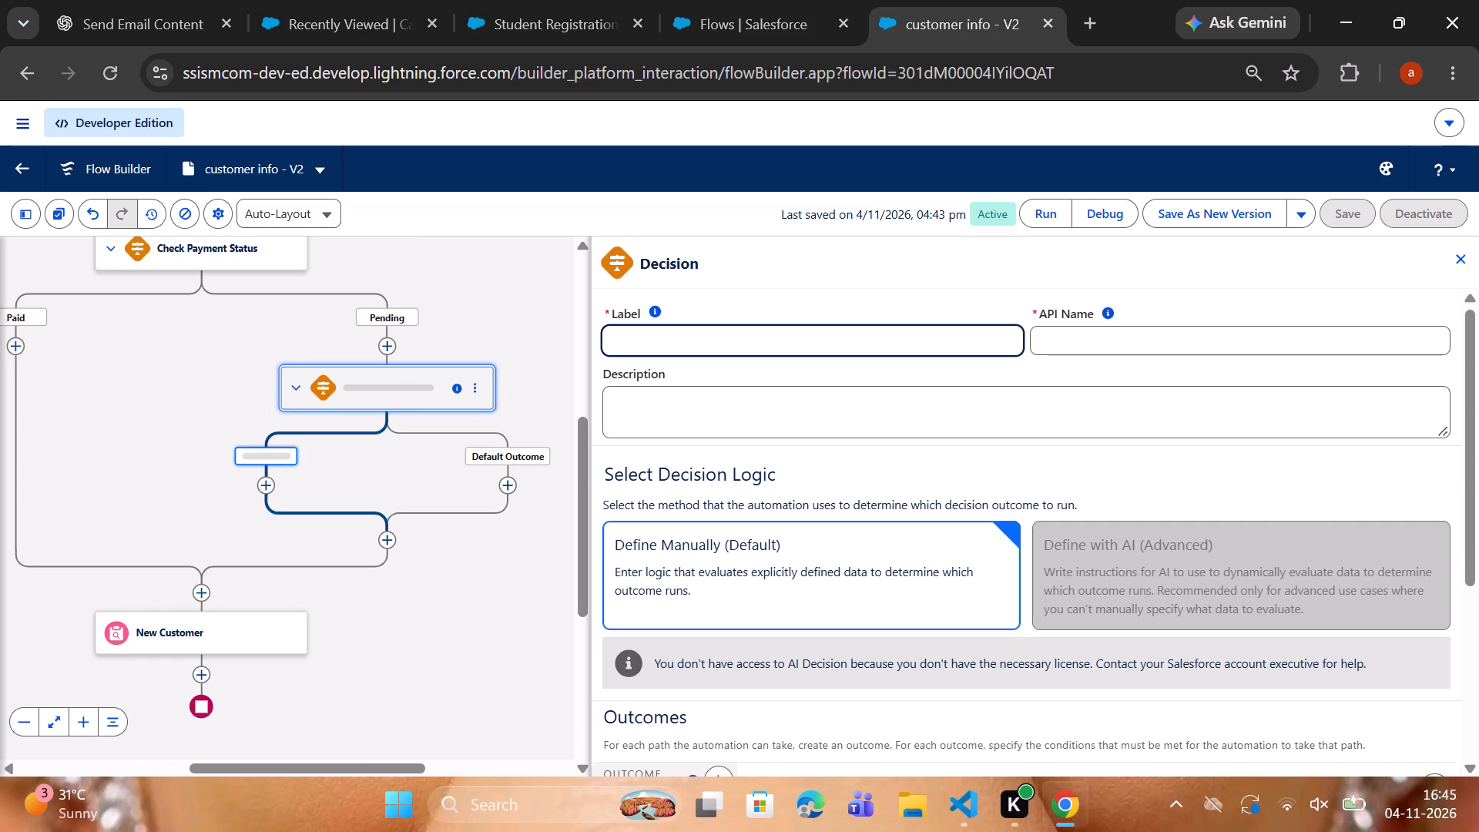
Delete the unnamed Decision element from the Pending branch of Check Payment Status.
{"action": "left_click", "coordinate": [471, 388]}
{"action": "left_click", "coordinate": [496, 465]}
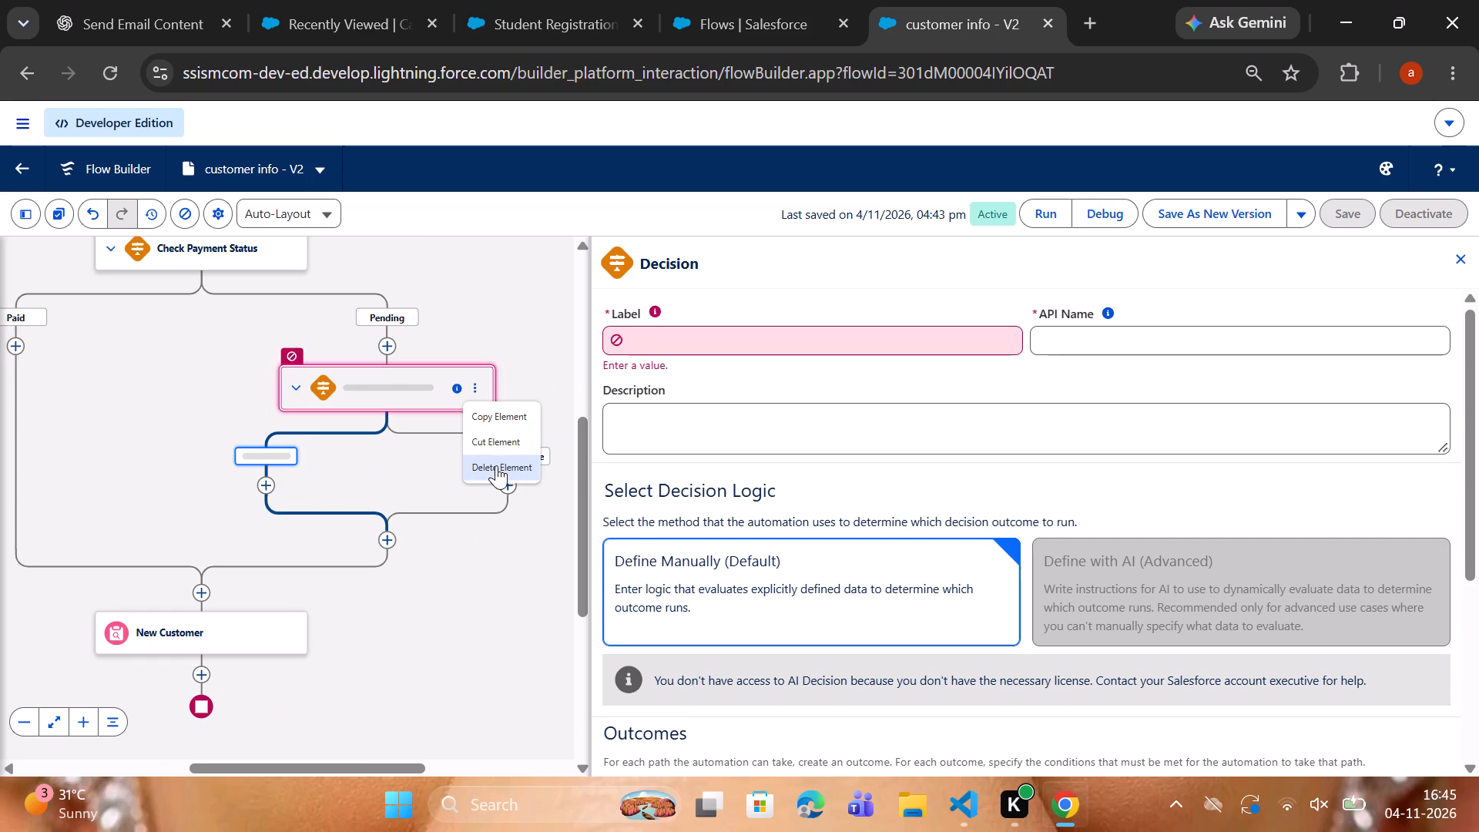
{"action": "scroll", "coordinate": [775, 469], "scroll_direction": "up", "scroll_amount": 2}
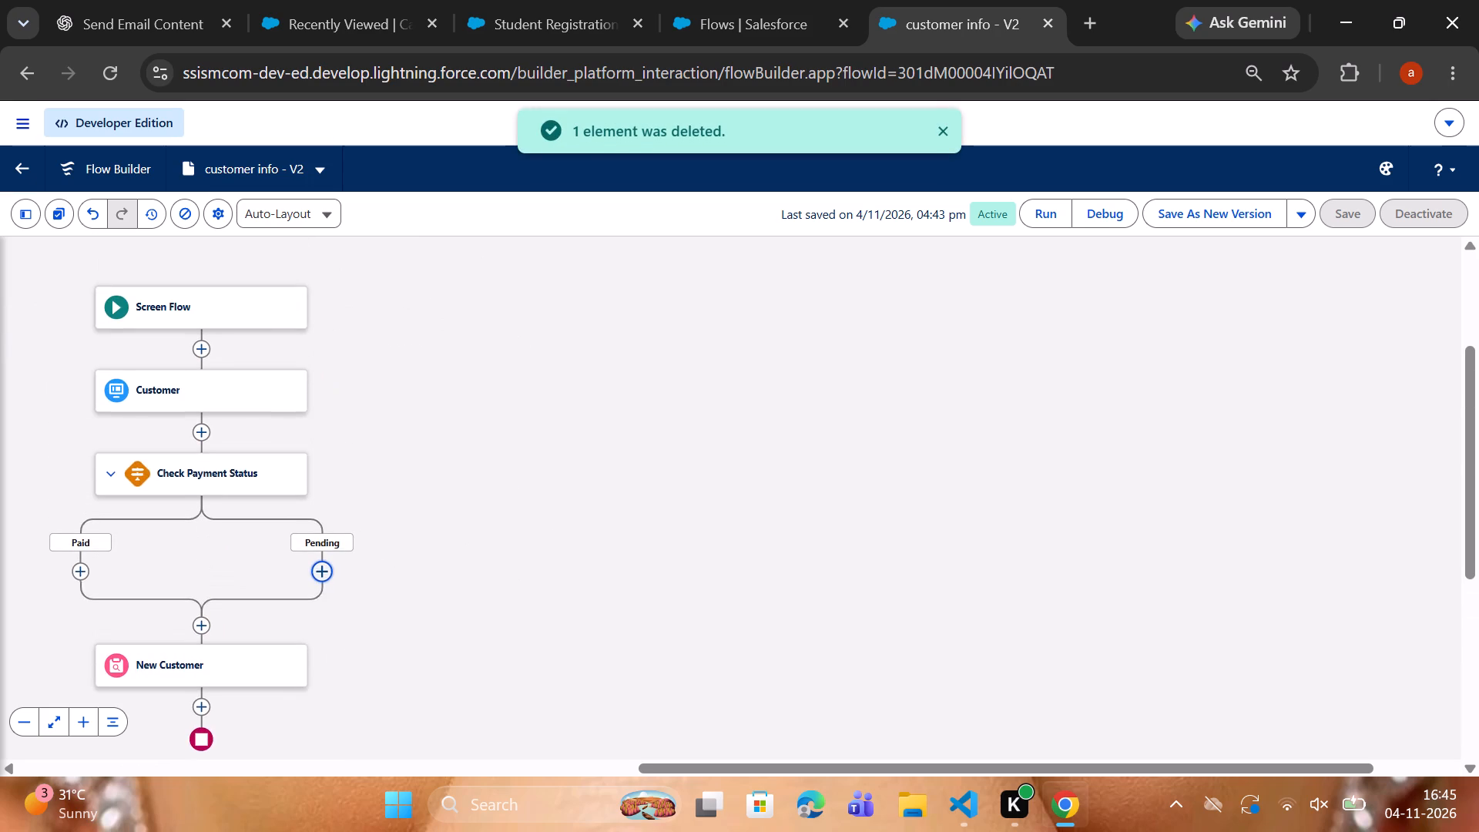
{"action": "scroll", "coordinate": [775, 469], "scroll_direction": "down", "scroll_amount": 1}
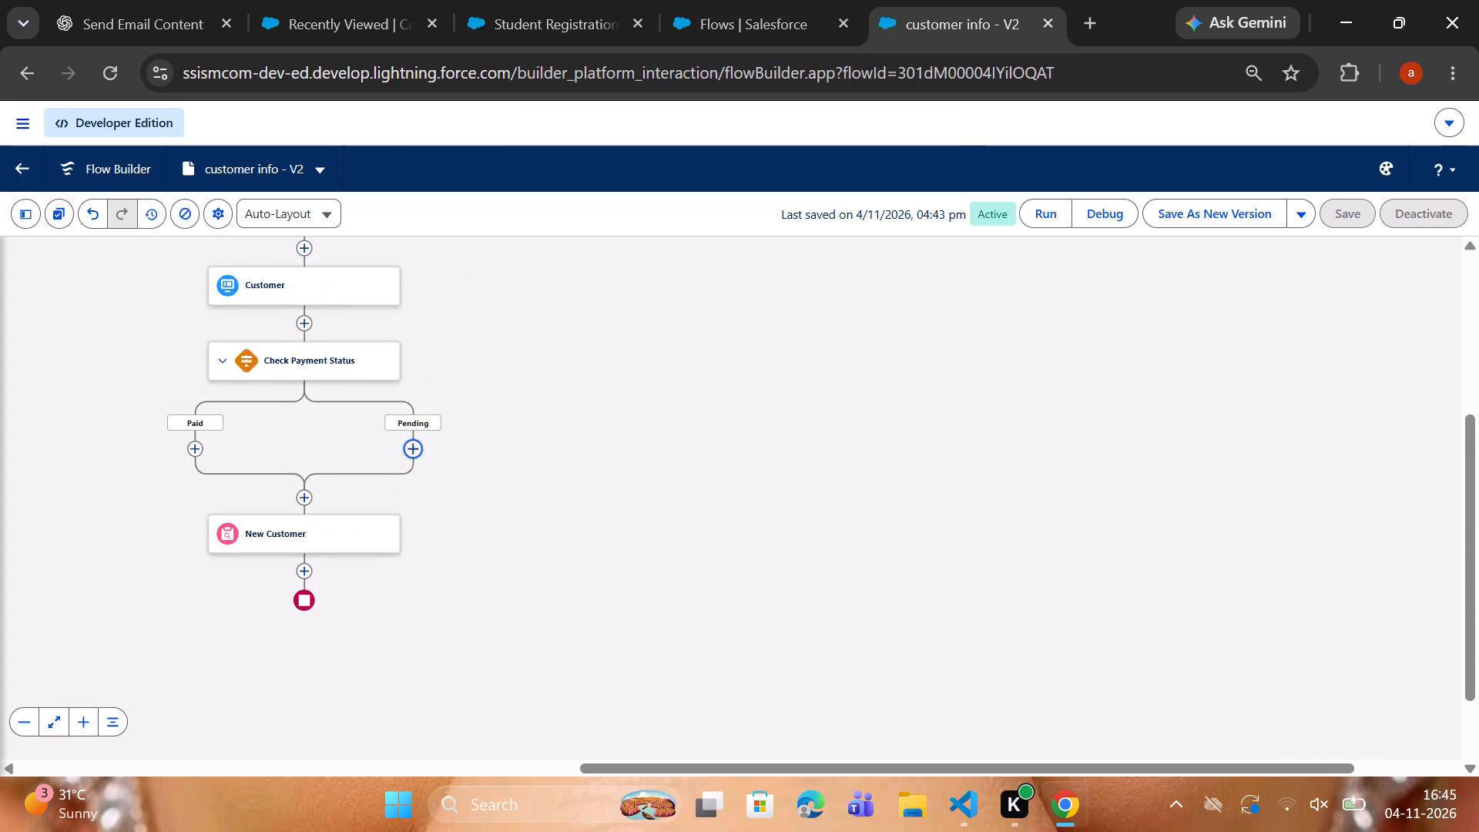
Save the customer info flow as a new version, keeping its existing label.
{"action": "left_click", "coordinate": [1262, 202]}
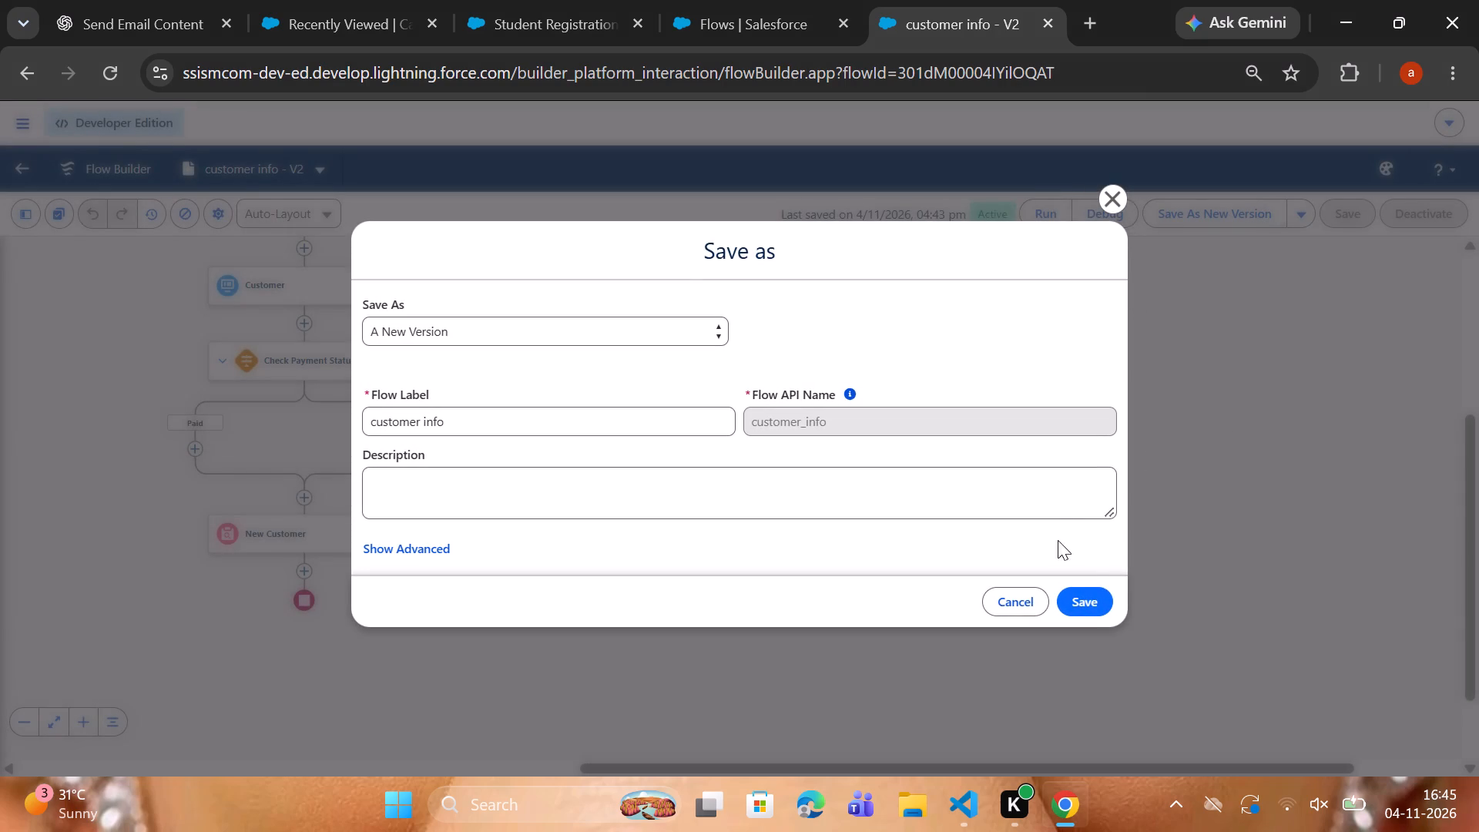
{"action": "left_click", "coordinate": [1078, 585]}
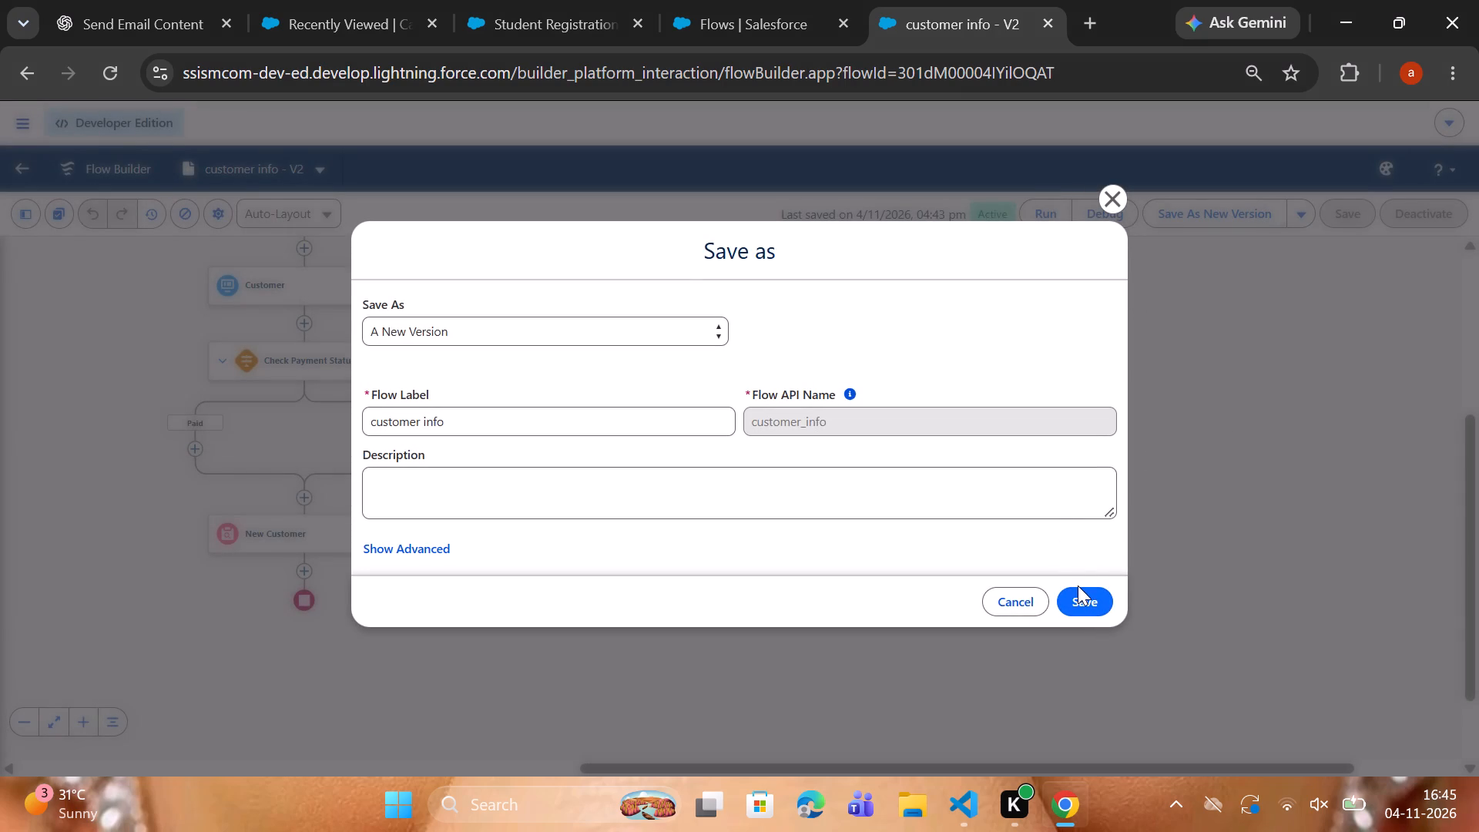
{"action": "left_click", "coordinate": [1075, 595]}
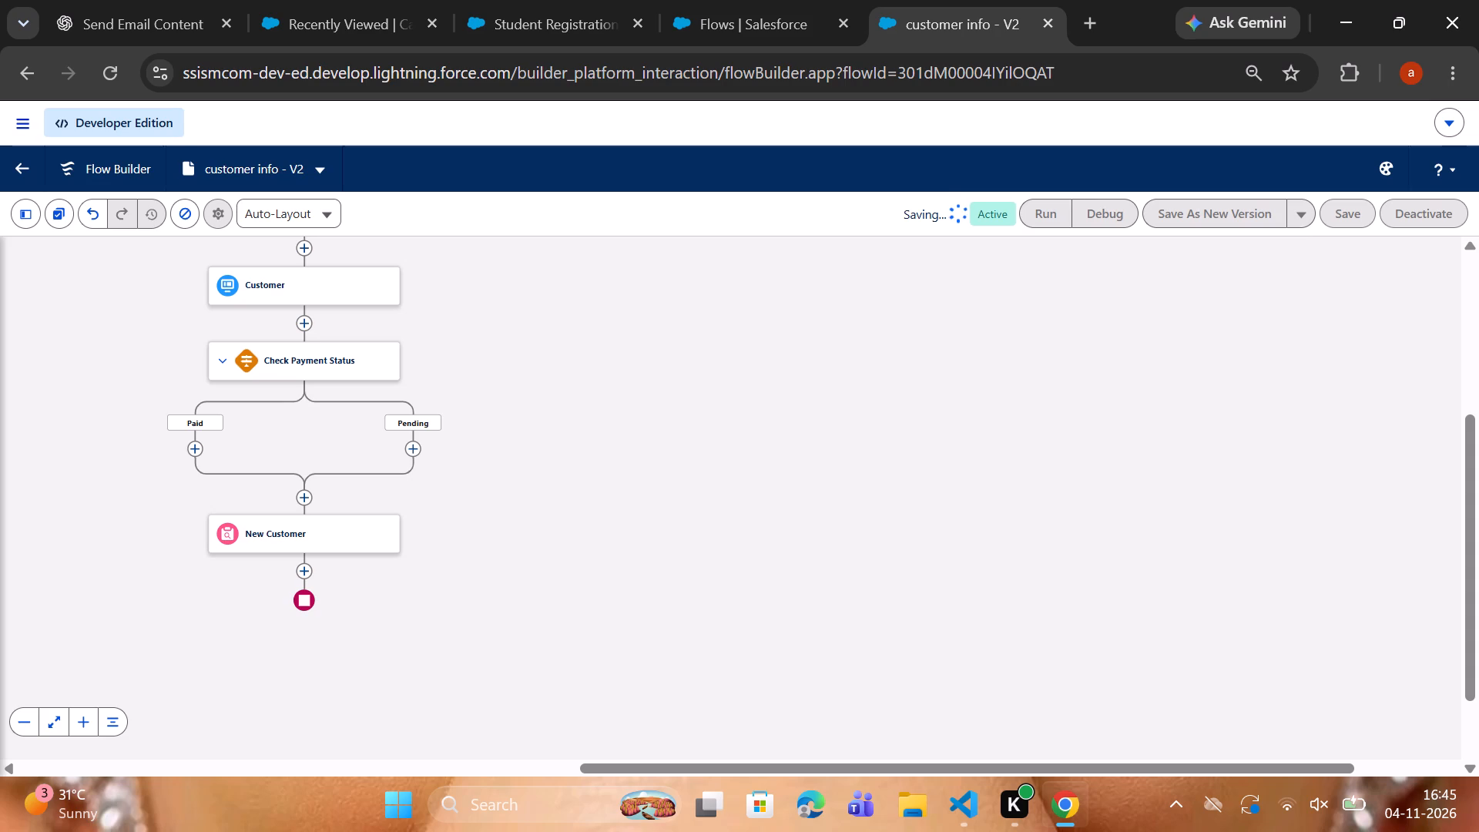
Activate version 3 of the customer info flow.
{"action": "scroll", "coordinate": [891, 471], "scroll_direction": "left", "scroll_amount": 1}
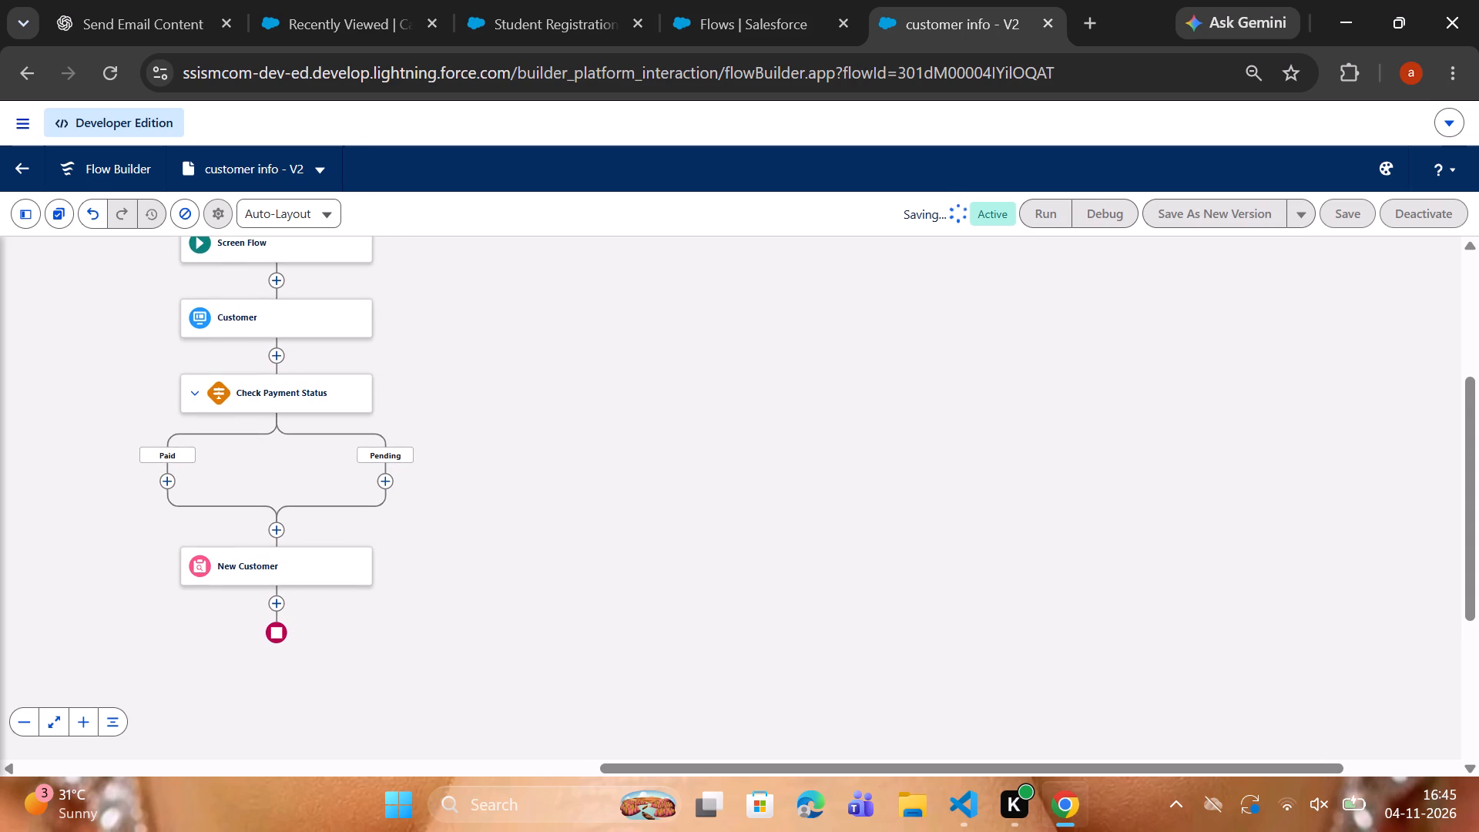
{"action": "scroll", "coordinate": [891, 471], "scroll_direction": "left", "scroll_amount": 2}
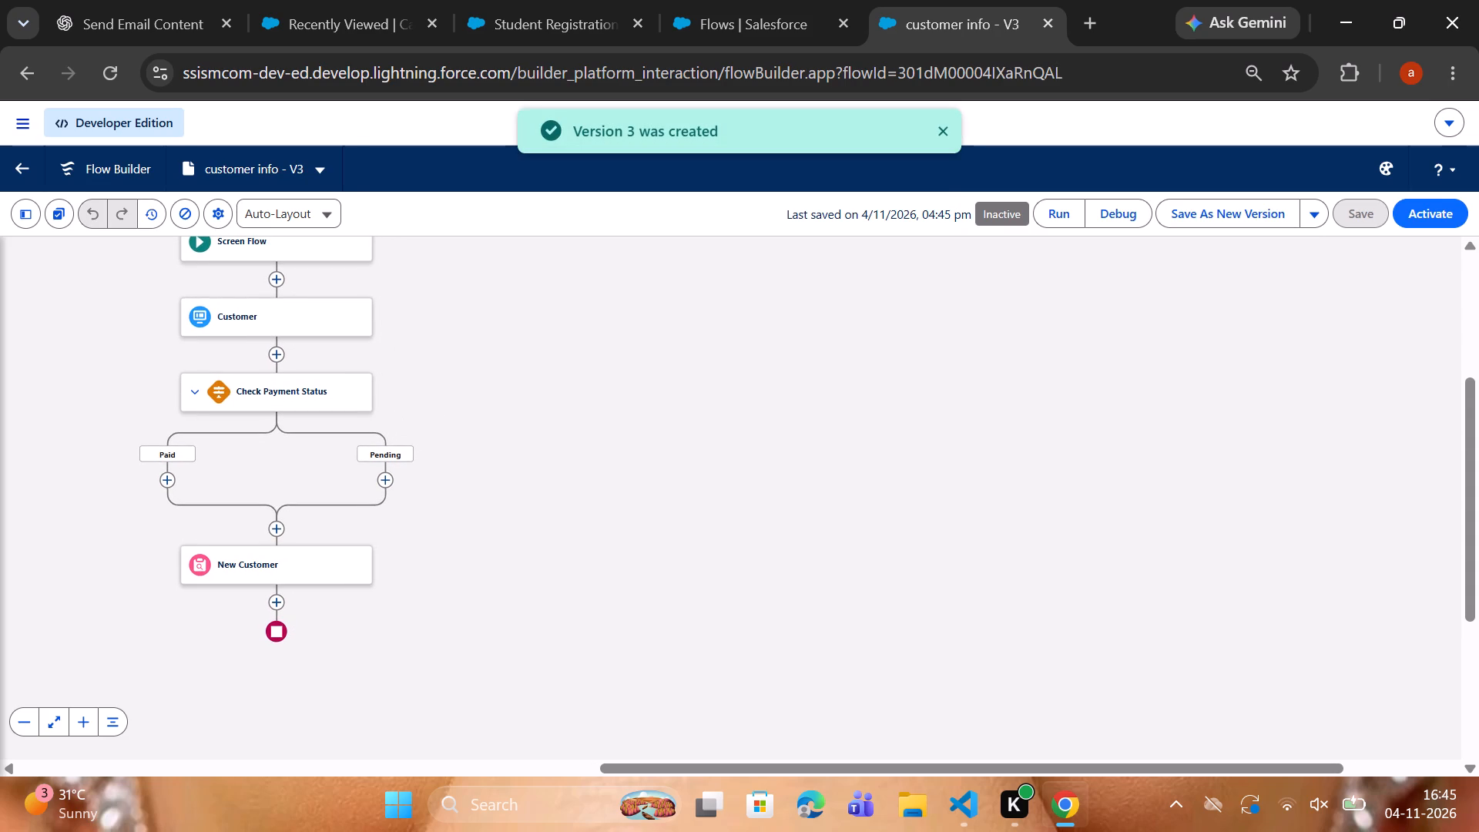
{"action": "scroll", "coordinate": [891, 471], "scroll_direction": "left", "scroll_amount": 2}
{"action": "scroll", "coordinate": [891, 471], "scroll_direction": "right", "scroll_amount": 3}
{"action": "scroll", "coordinate": [891, 471], "scroll_direction": "down", "scroll_amount": 1}
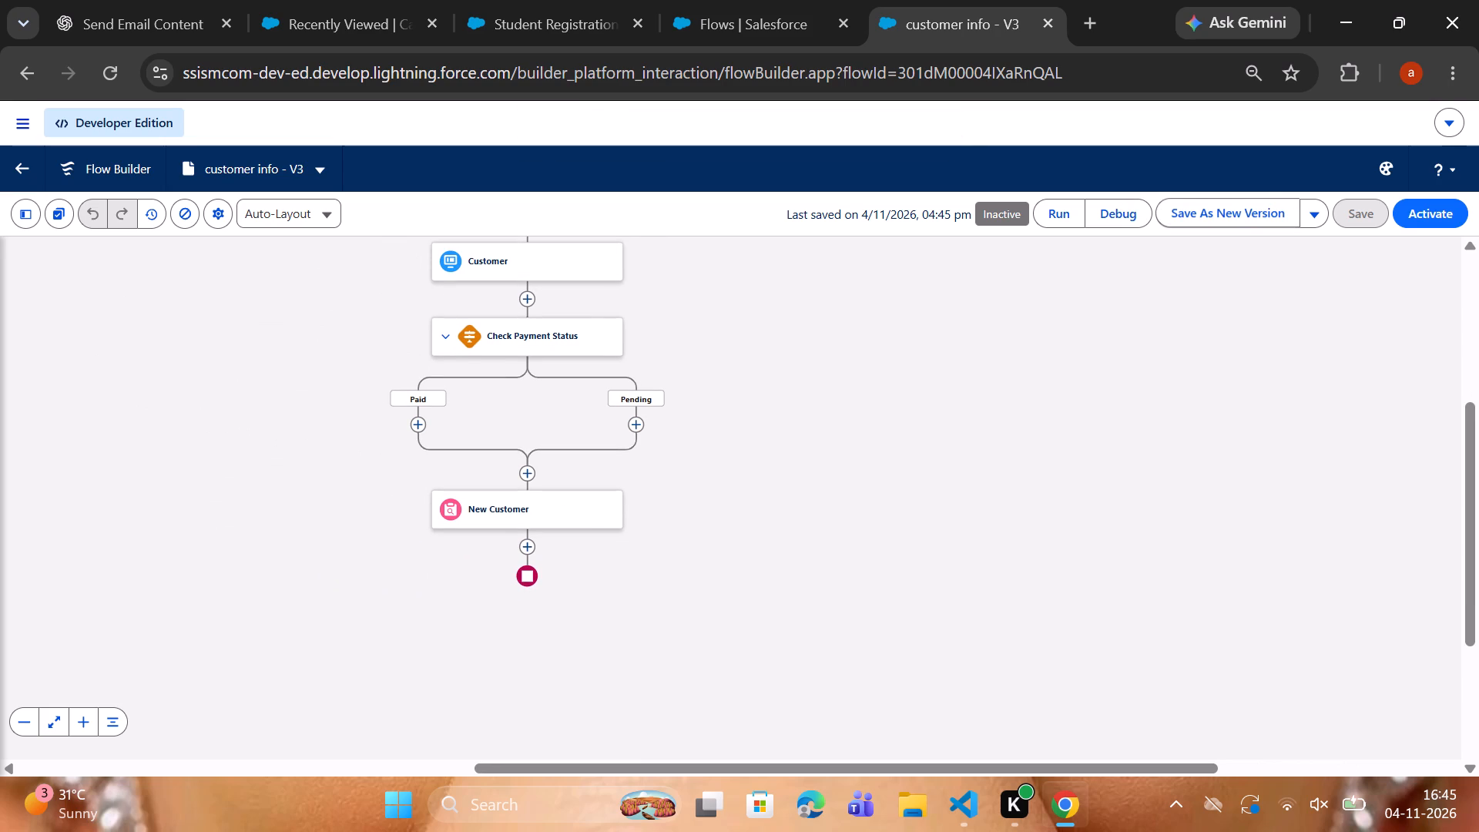
{"action": "left_click", "coordinate": [1428, 211]}
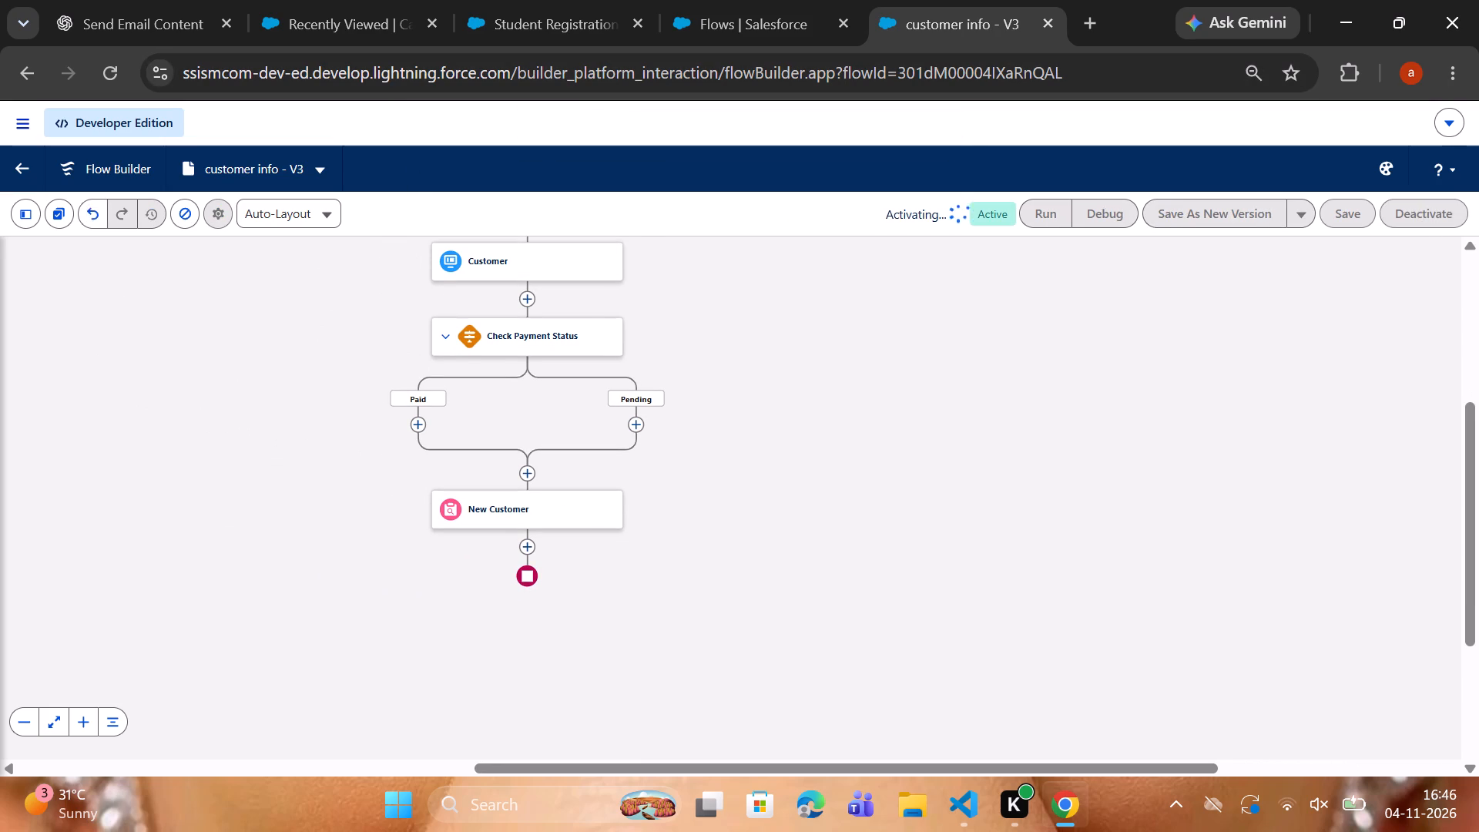
Debug the customer info flow, filling its customer form with a saved contact profile and submitting it.
{"action": "left_click", "coordinate": [1049, 223]}
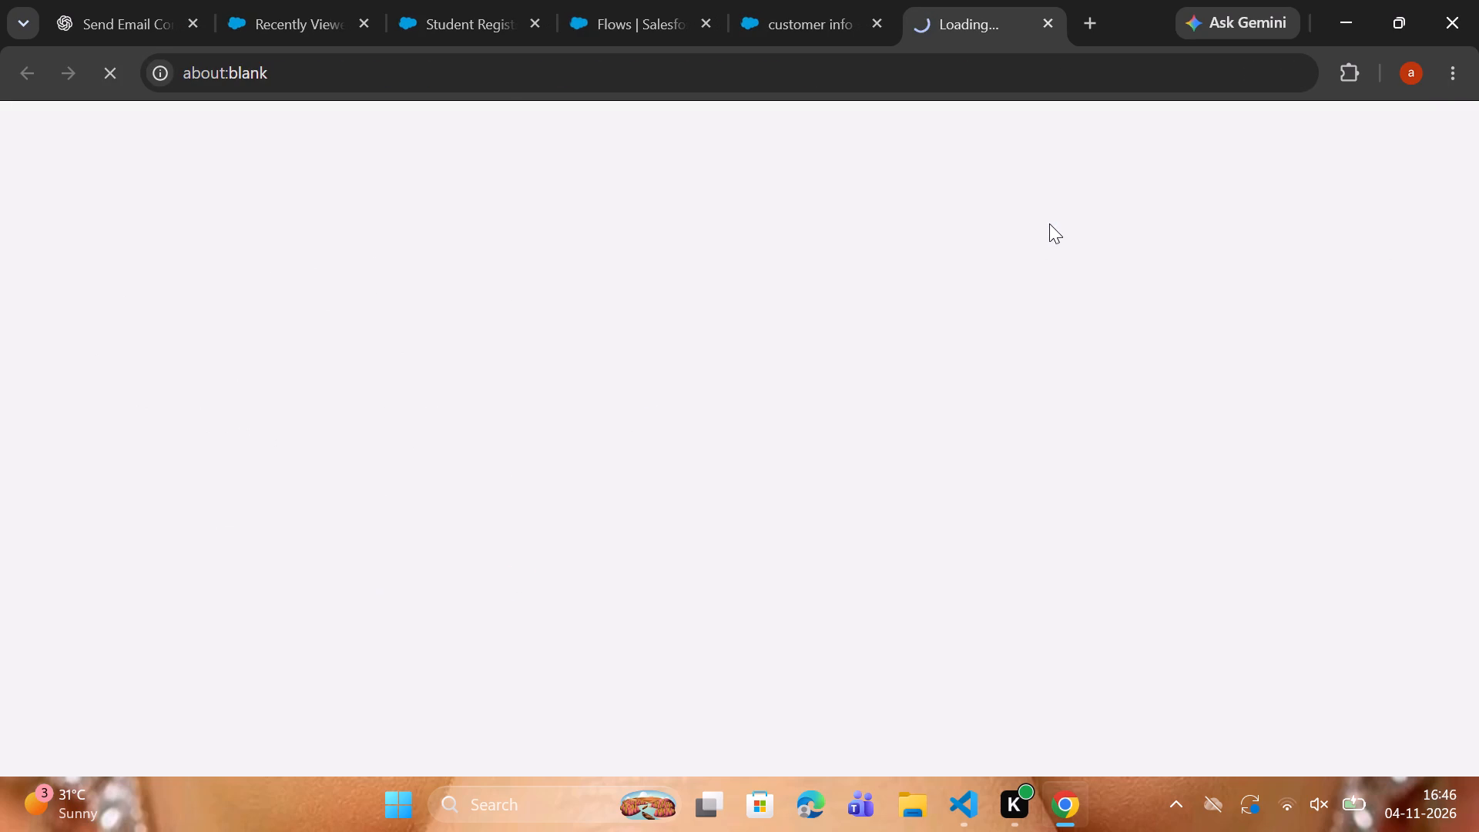
{"action": "left_click", "coordinate": [1050, 26]}
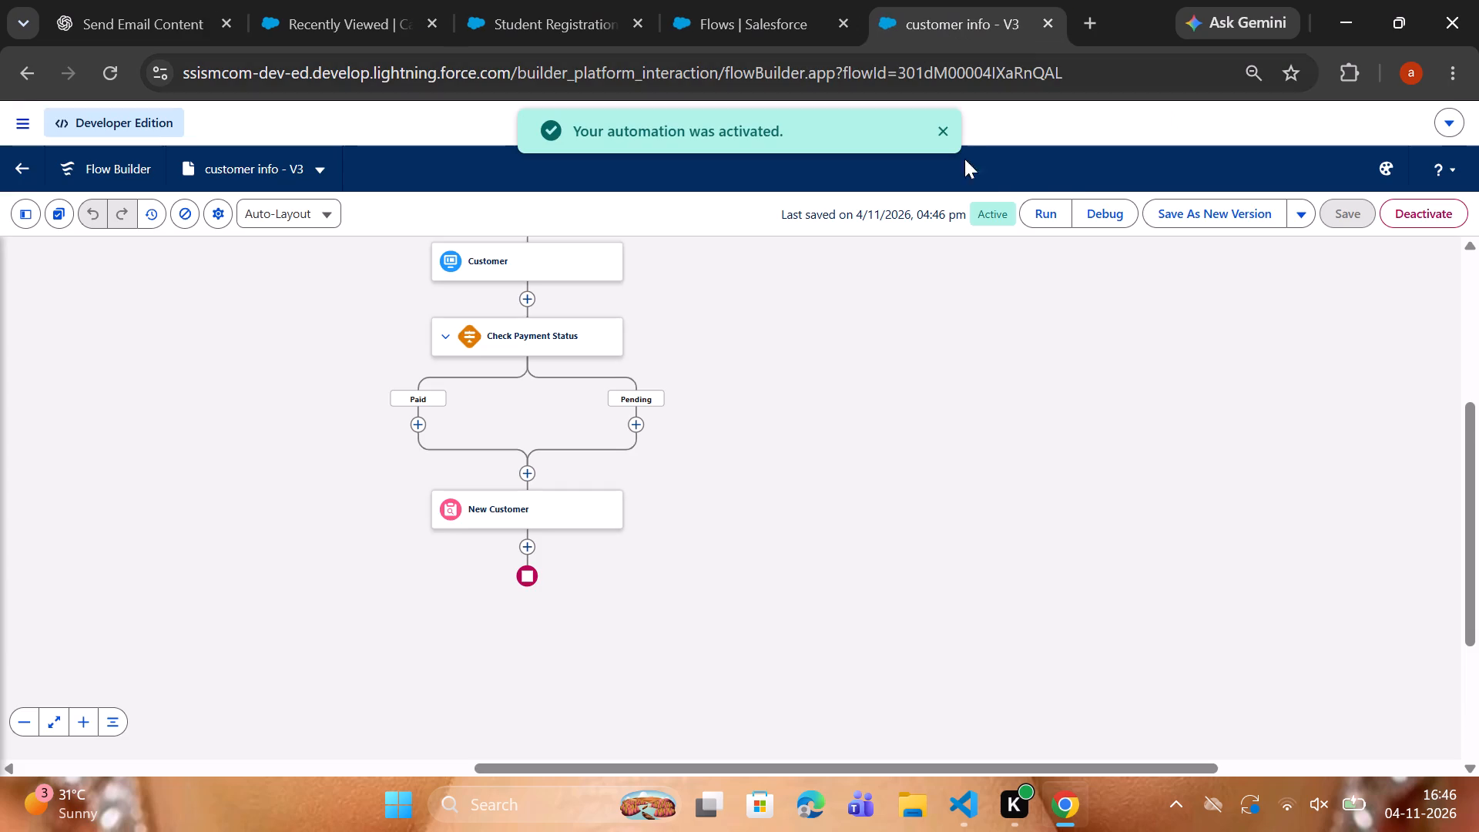
{"action": "left_click", "coordinate": [1093, 211]}
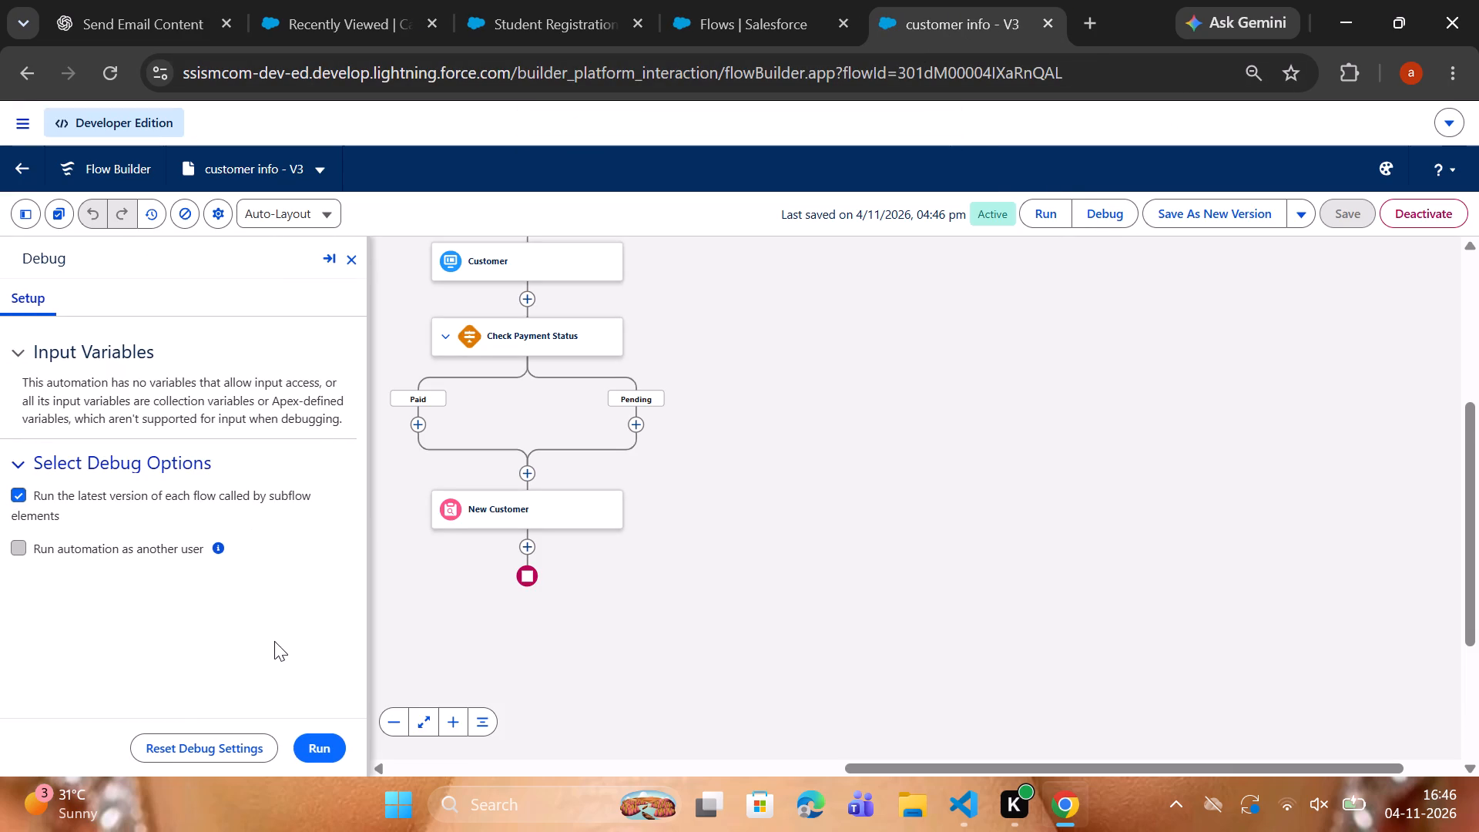
{"action": "left_click", "coordinate": [322, 749]}
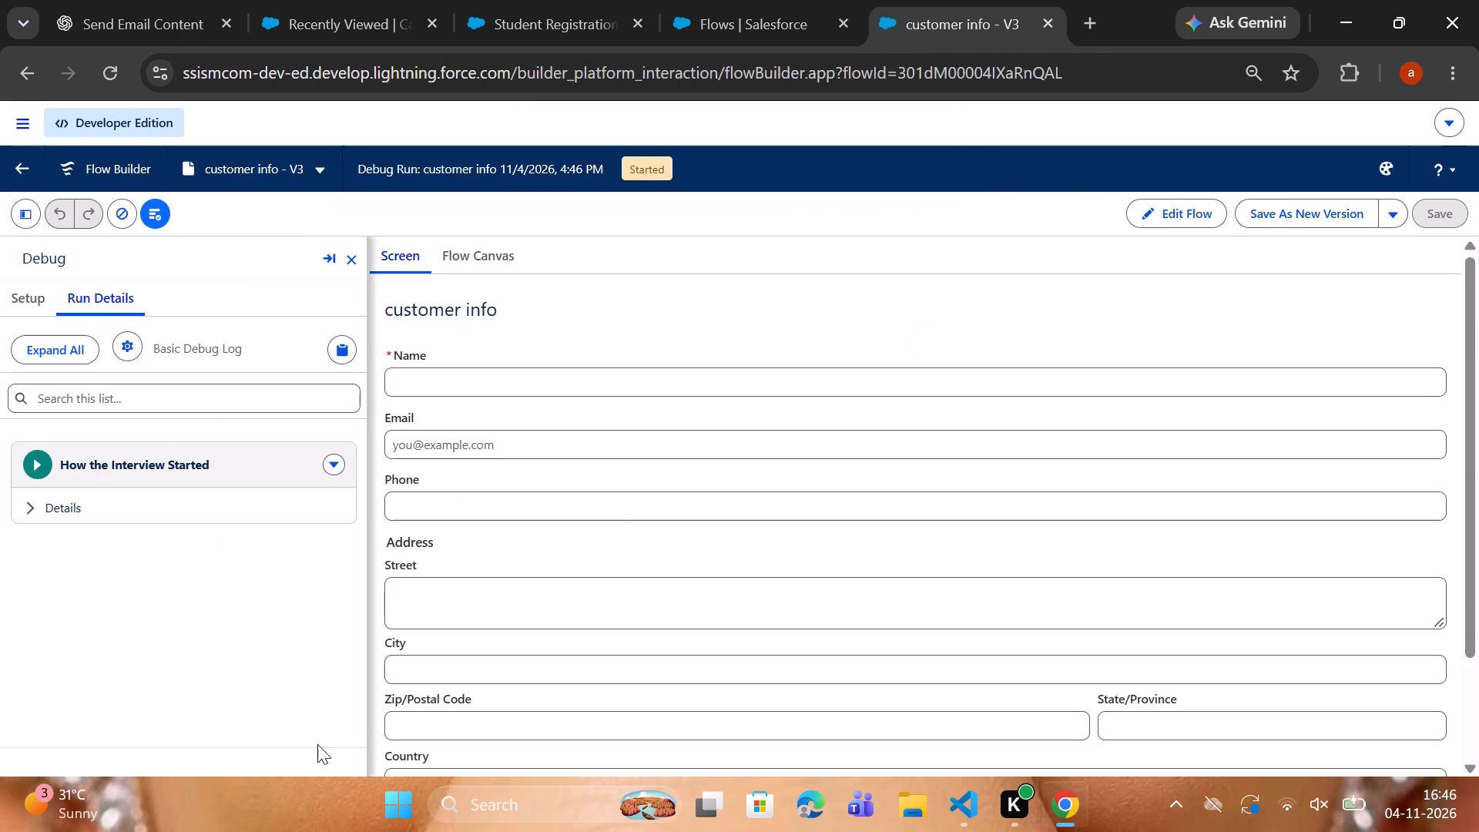
{"action": "left_click", "coordinate": [477, 374]}
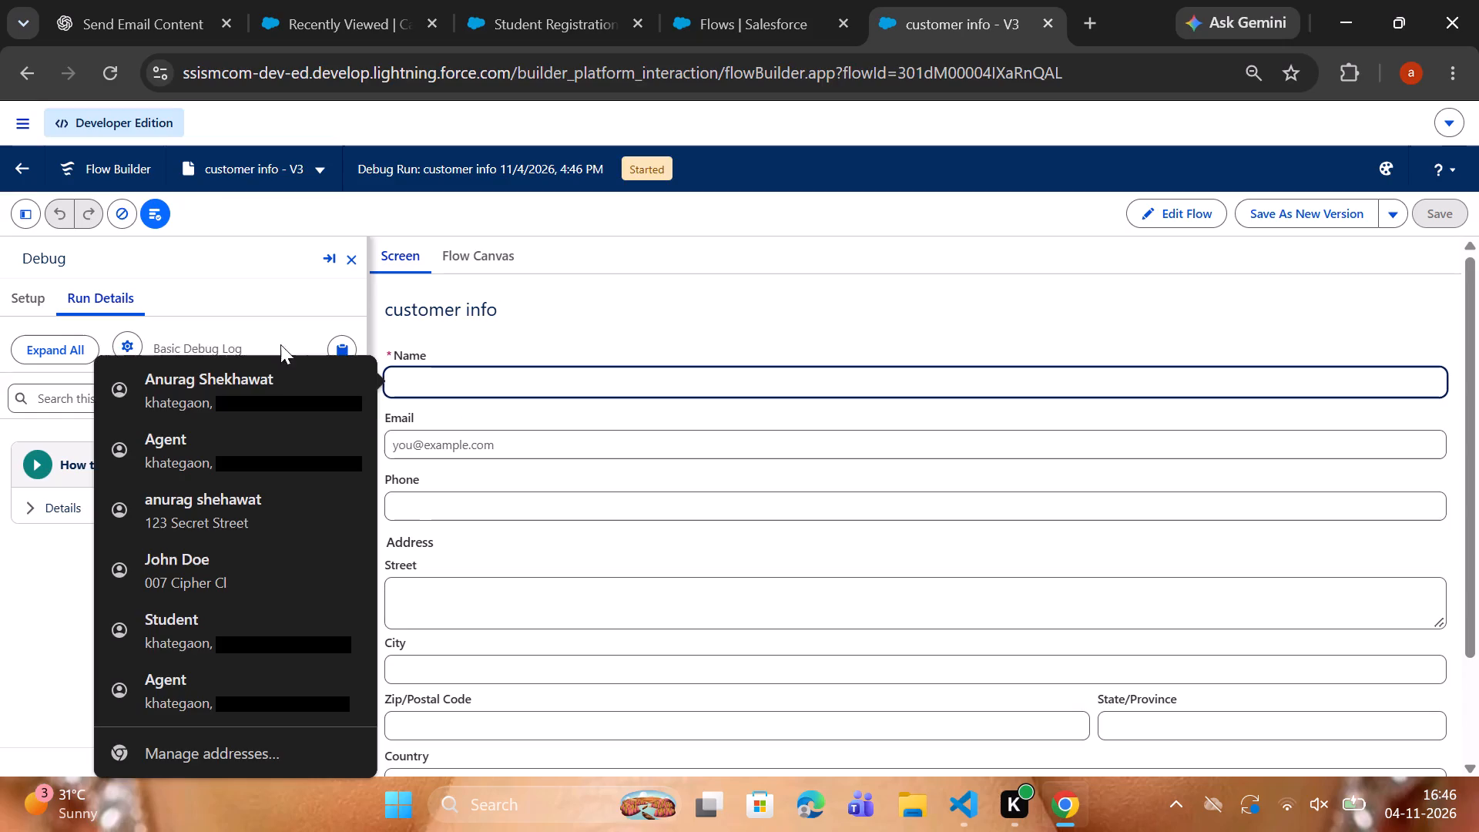
{"action": "left_click", "coordinate": [280, 384]}
{"action": "scroll", "coordinate": [917, 486], "scroll_direction": "down", "scroll_amount": 6}
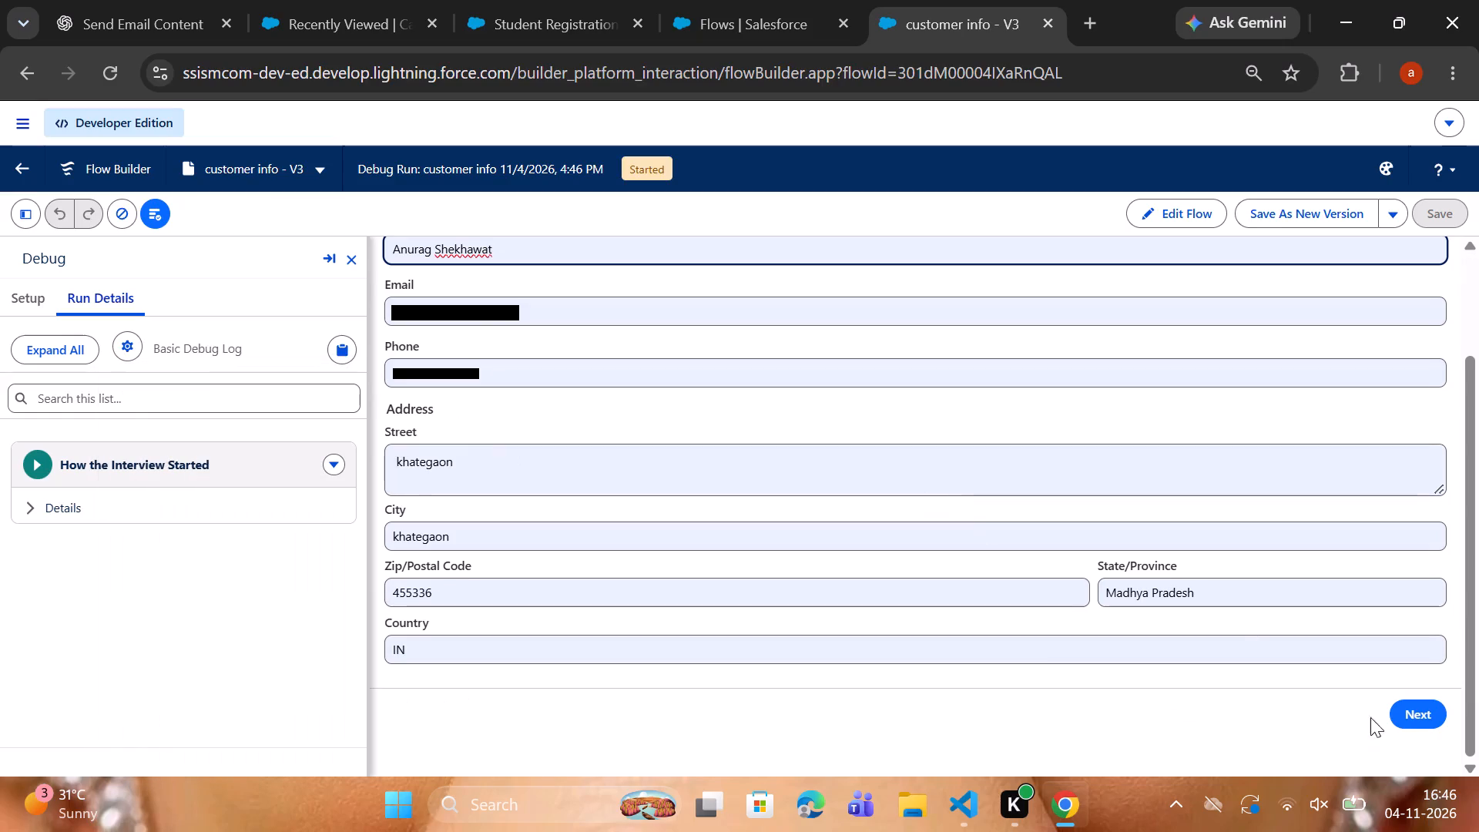
{"action": "left_click", "coordinate": [1420, 714]}
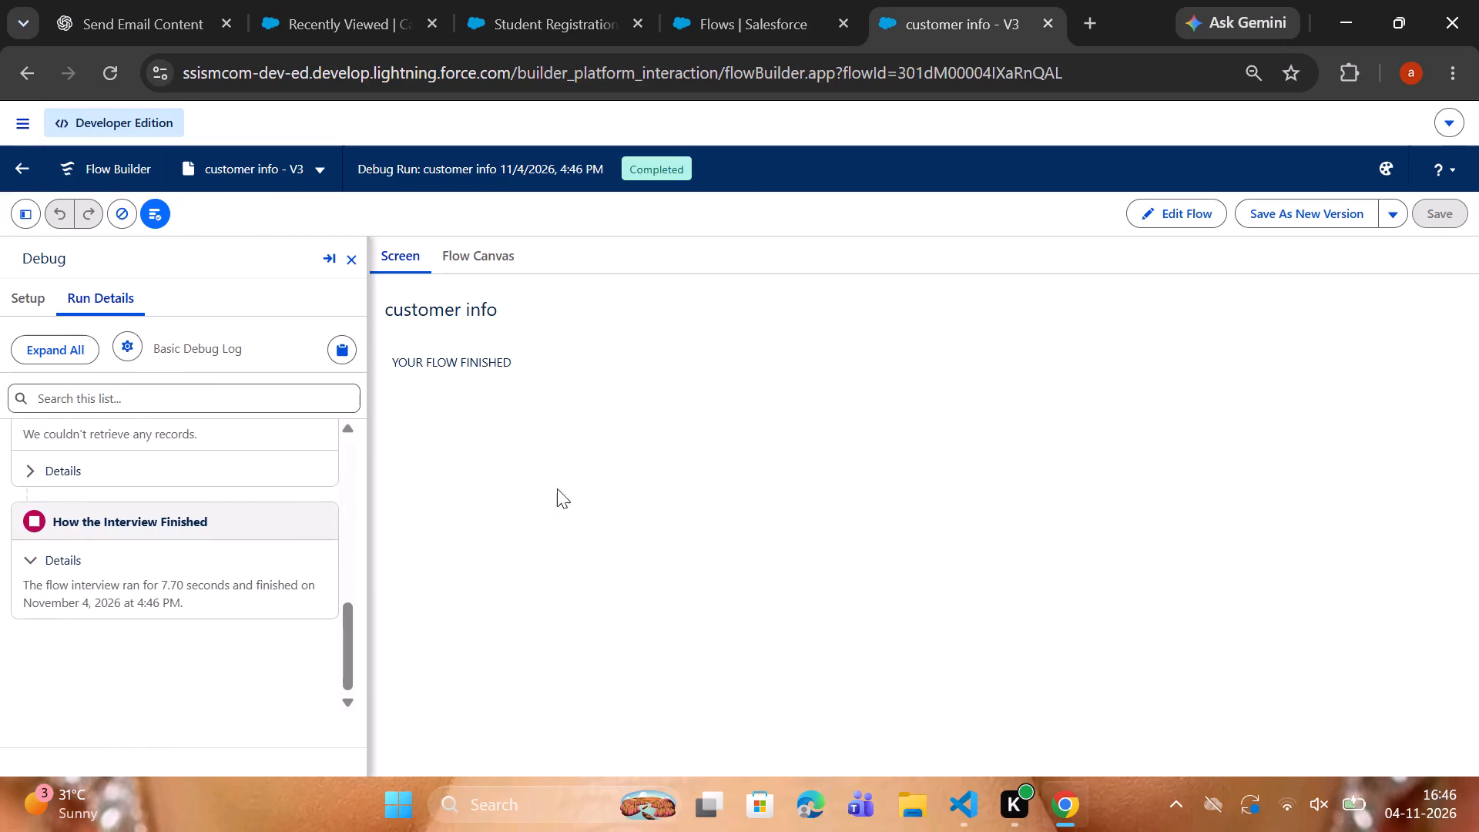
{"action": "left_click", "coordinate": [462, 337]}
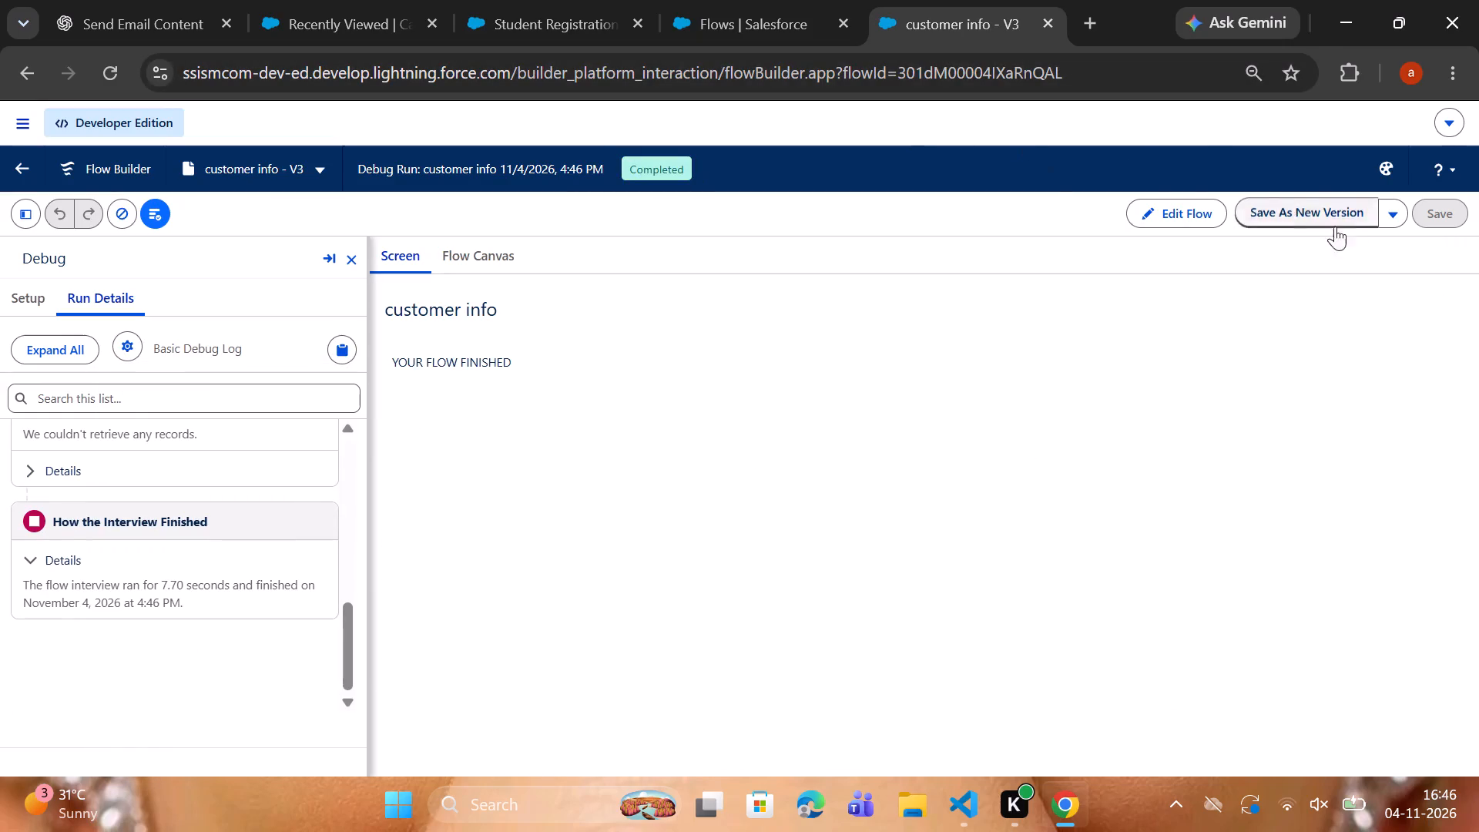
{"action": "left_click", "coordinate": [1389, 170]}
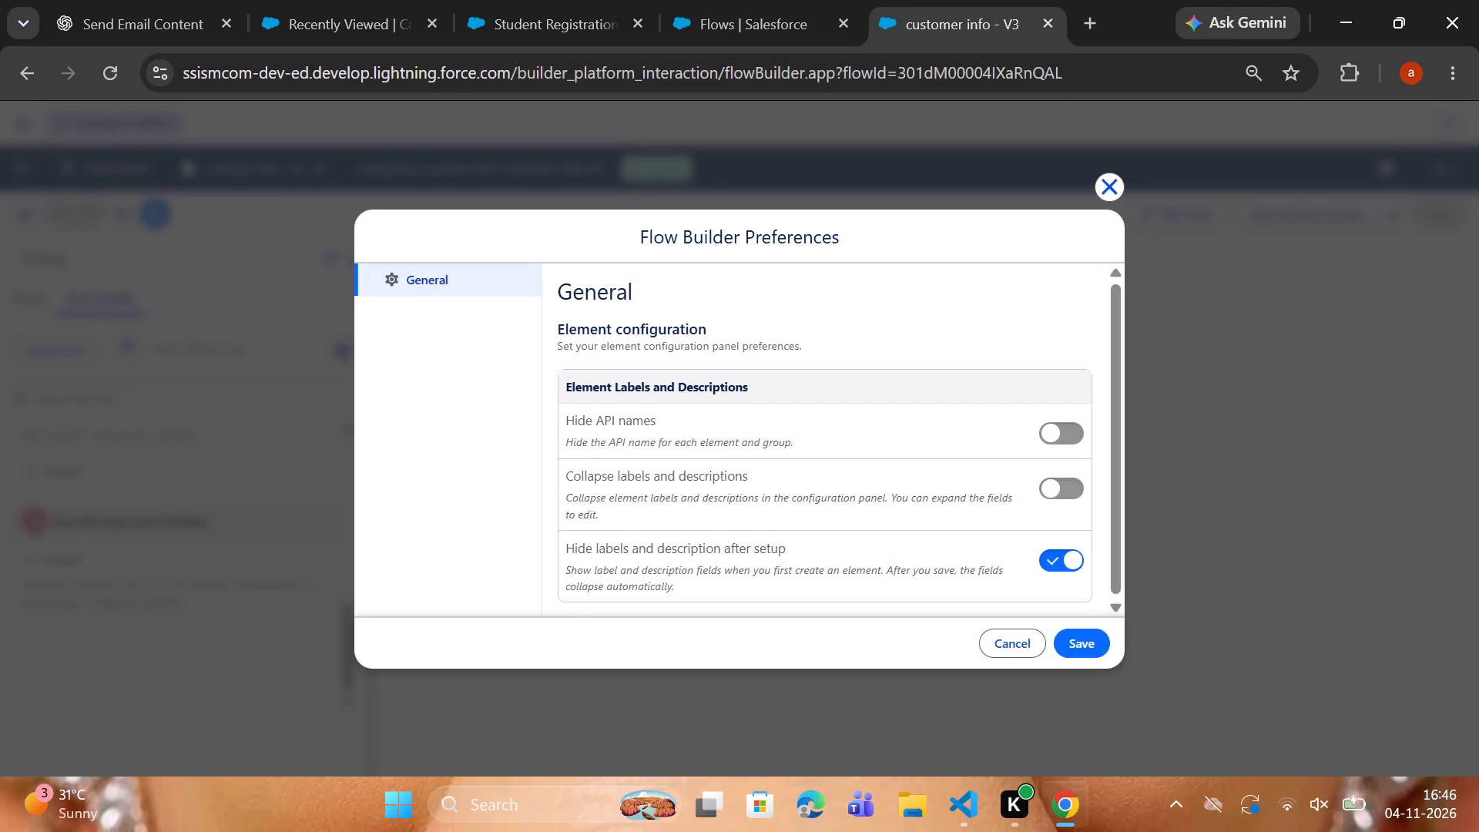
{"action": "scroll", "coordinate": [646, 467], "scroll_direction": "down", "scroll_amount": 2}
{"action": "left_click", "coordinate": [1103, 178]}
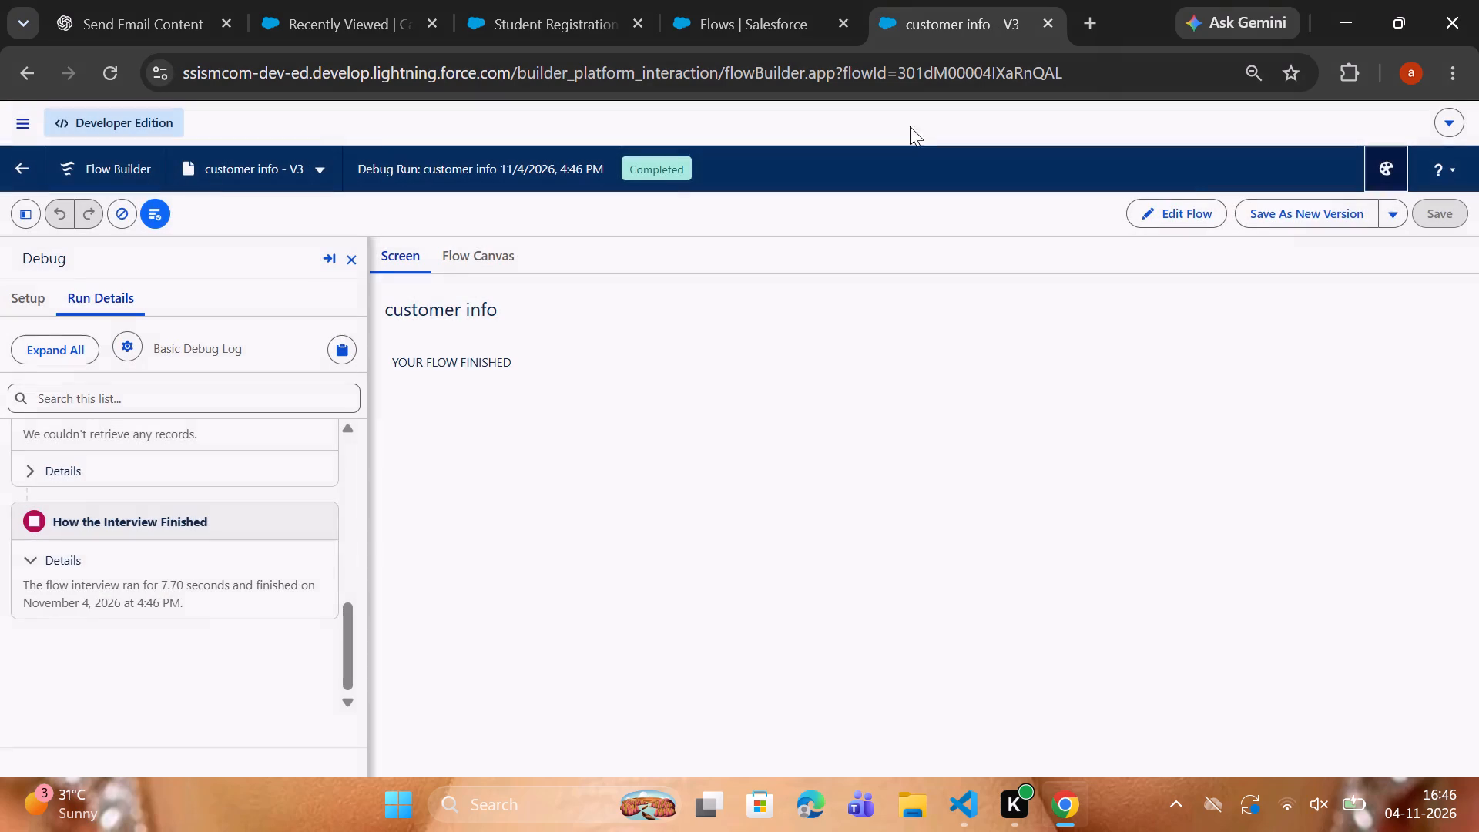
Review the flow's resources and the New Customer Get Records settings, including its filter and record storage options.
{"action": "left_click", "coordinate": [28, 212]}
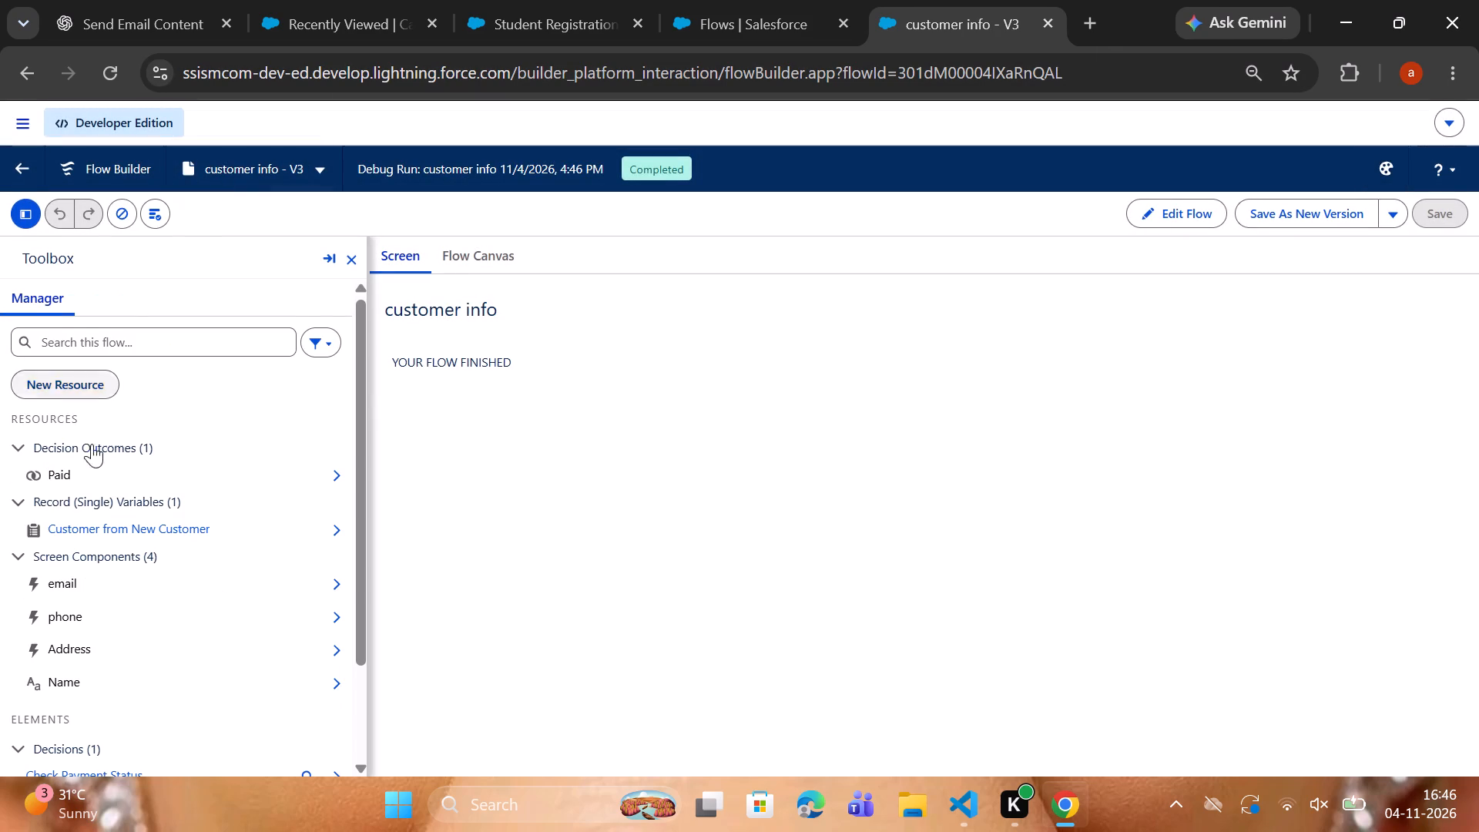
{"action": "scroll", "coordinate": [106, 481], "scroll_direction": "down", "scroll_amount": 1}
{"action": "left_click", "coordinate": [106, 481]}
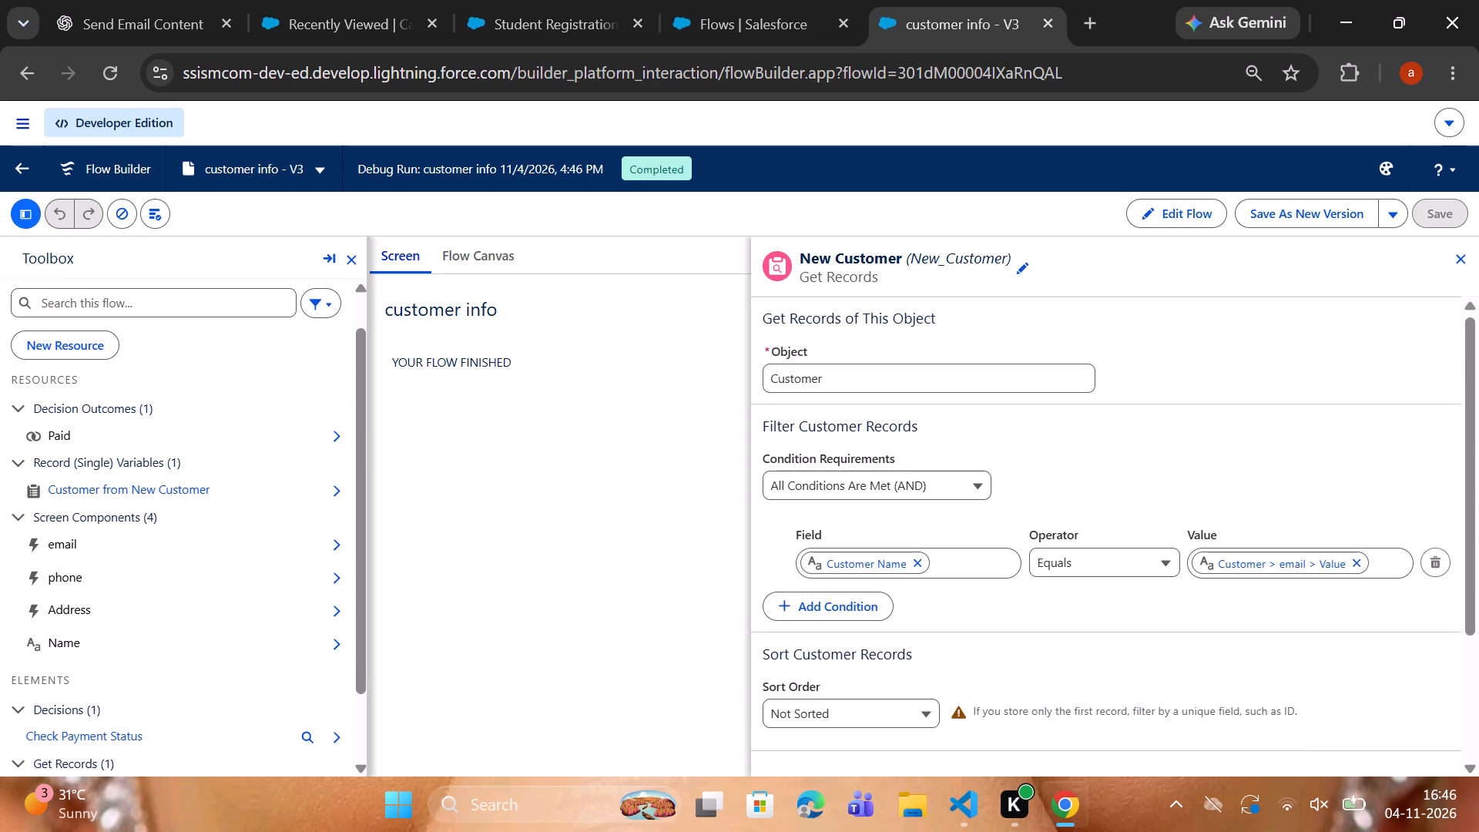
{"action": "scroll", "coordinate": [829, 437], "scroll_direction": "down", "scroll_amount": 3}
{"action": "scroll", "coordinate": [104, 565], "scroll_direction": "down", "scroll_amount": 4}
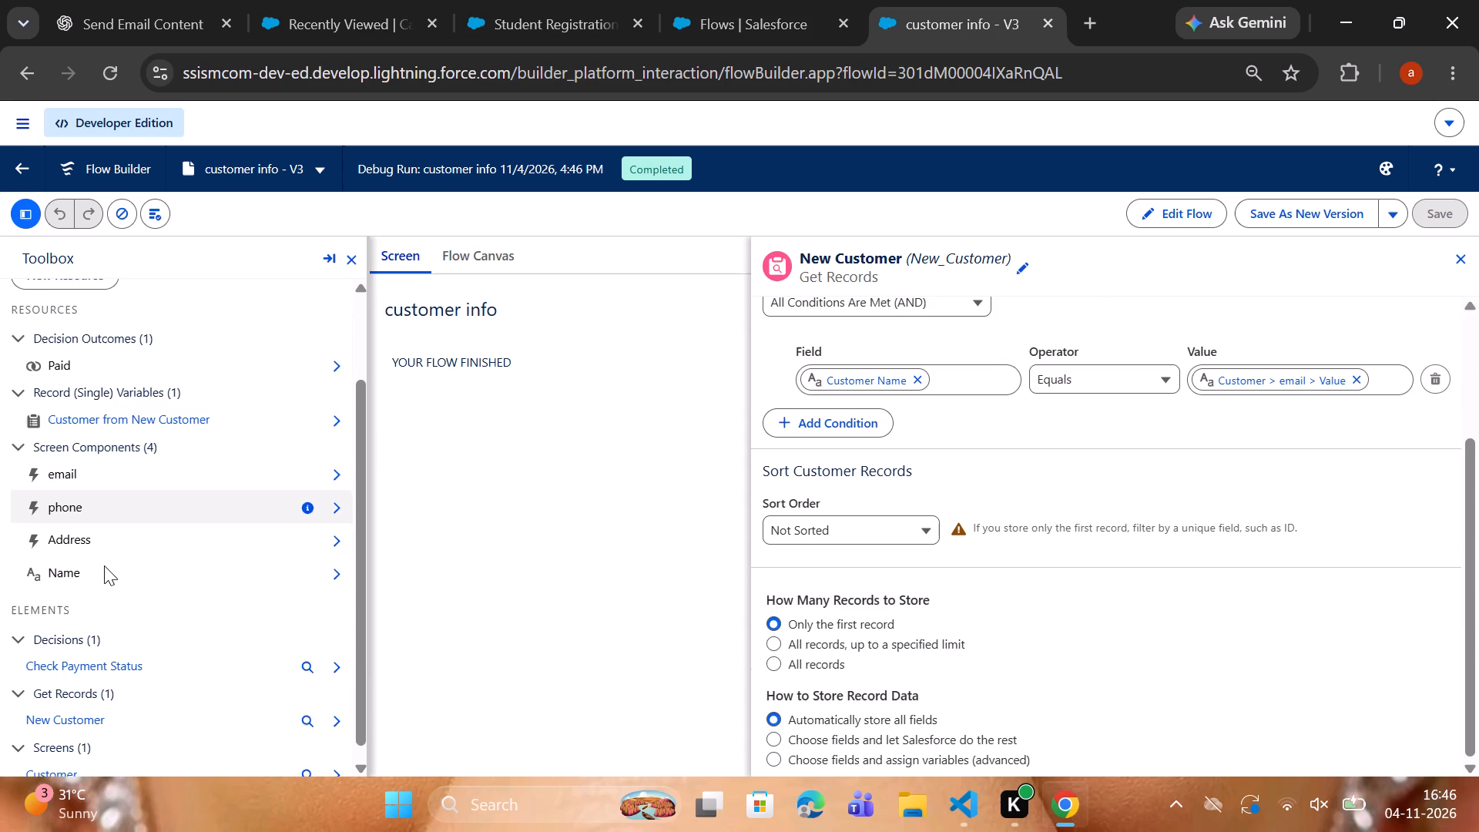
{"action": "scroll", "coordinate": [104, 565], "scroll_direction": "down", "scroll_amount": 2}
{"action": "scroll", "coordinate": [104, 565], "scroll_direction": "up", "scroll_amount": 5}
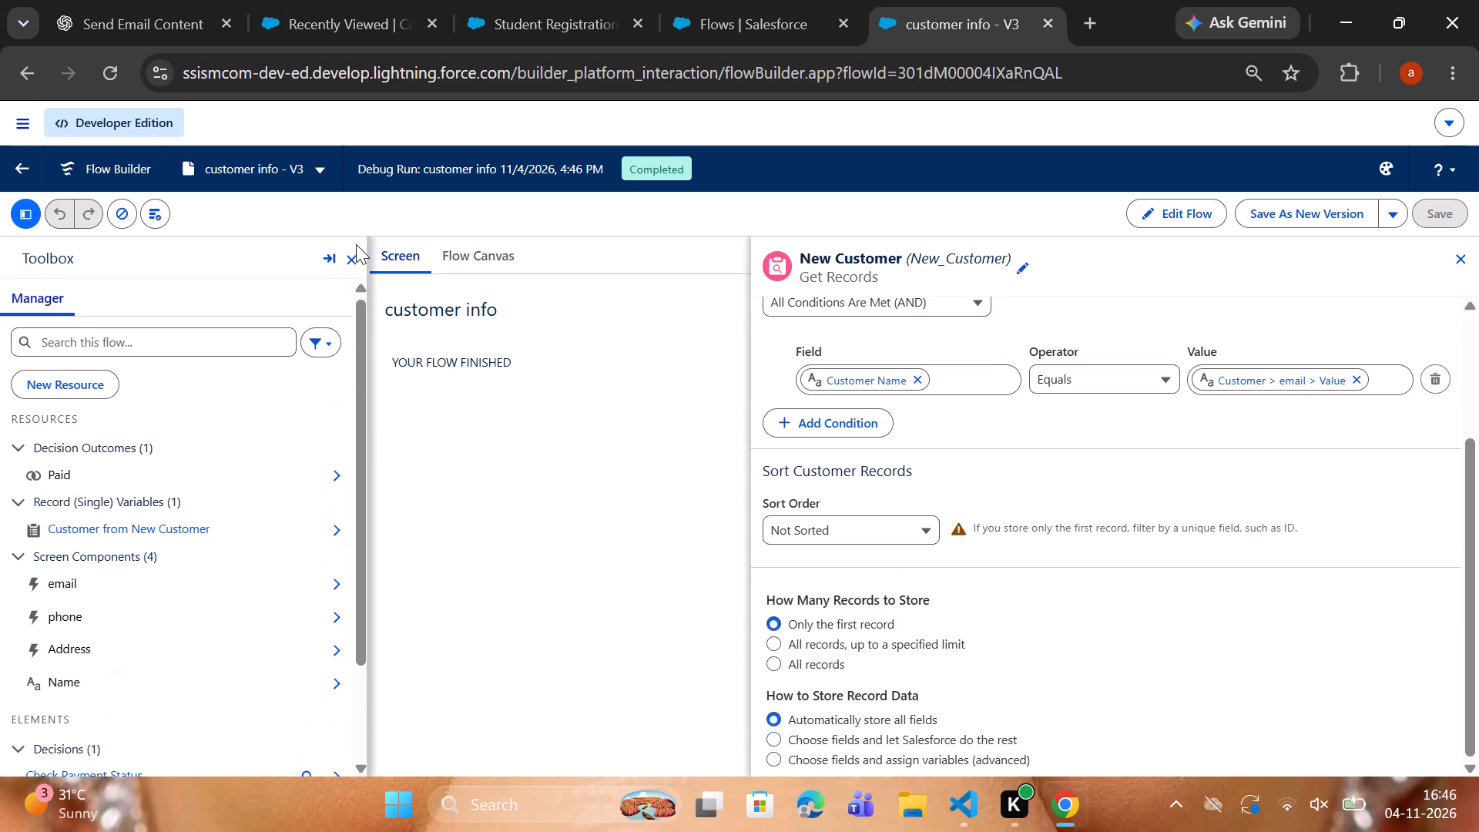
{"action": "left_click", "coordinate": [356, 263]}
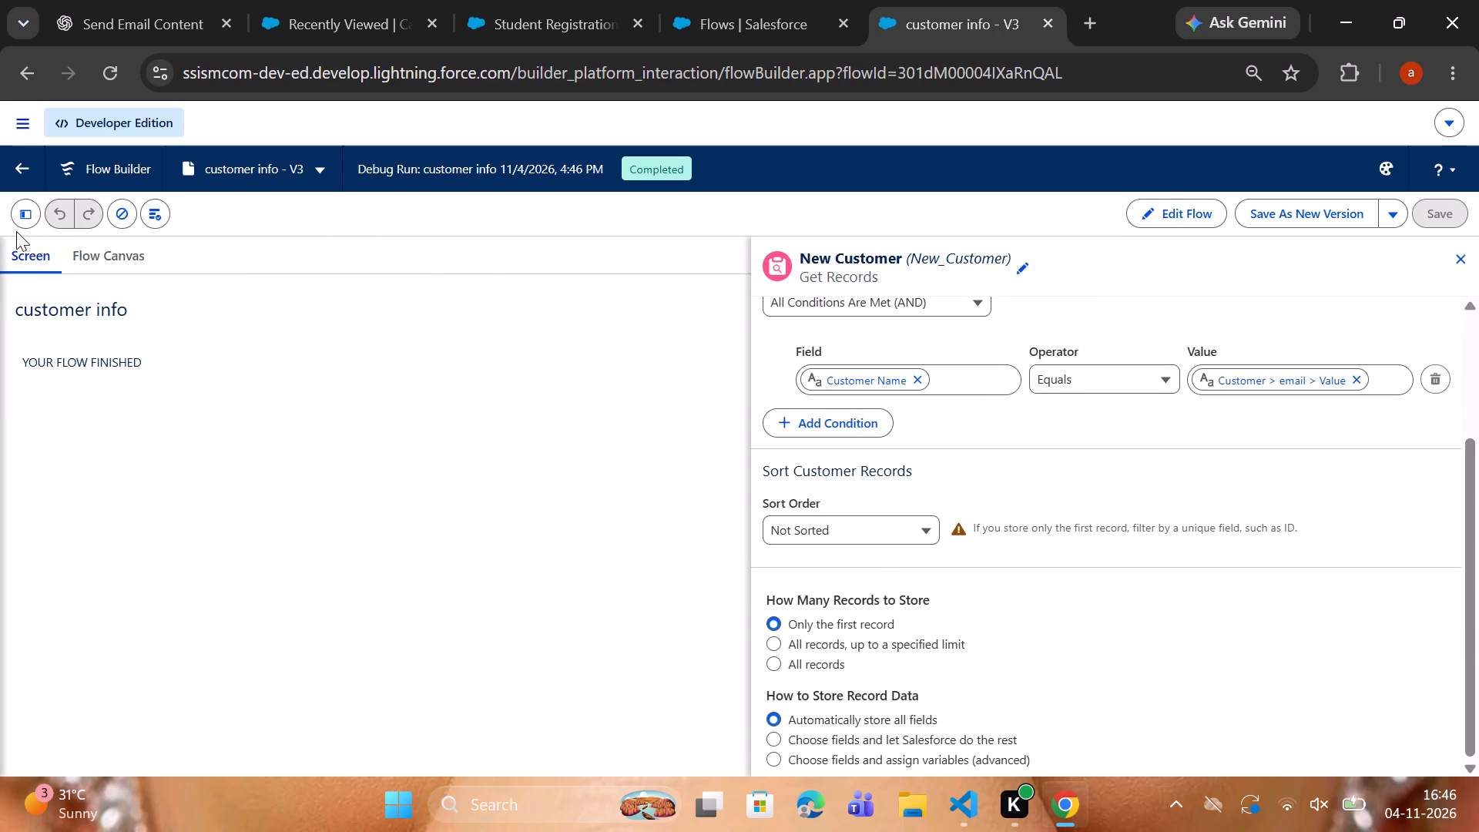
Examine the path the debug run took on the flow canvas, from Screen Flow through Check Payment Status to New Customer.
{"action": "left_click", "coordinate": [113, 258]}
{"action": "scroll", "coordinate": [488, 452], "scroll_direction": "left", "scroll_amount": 2}
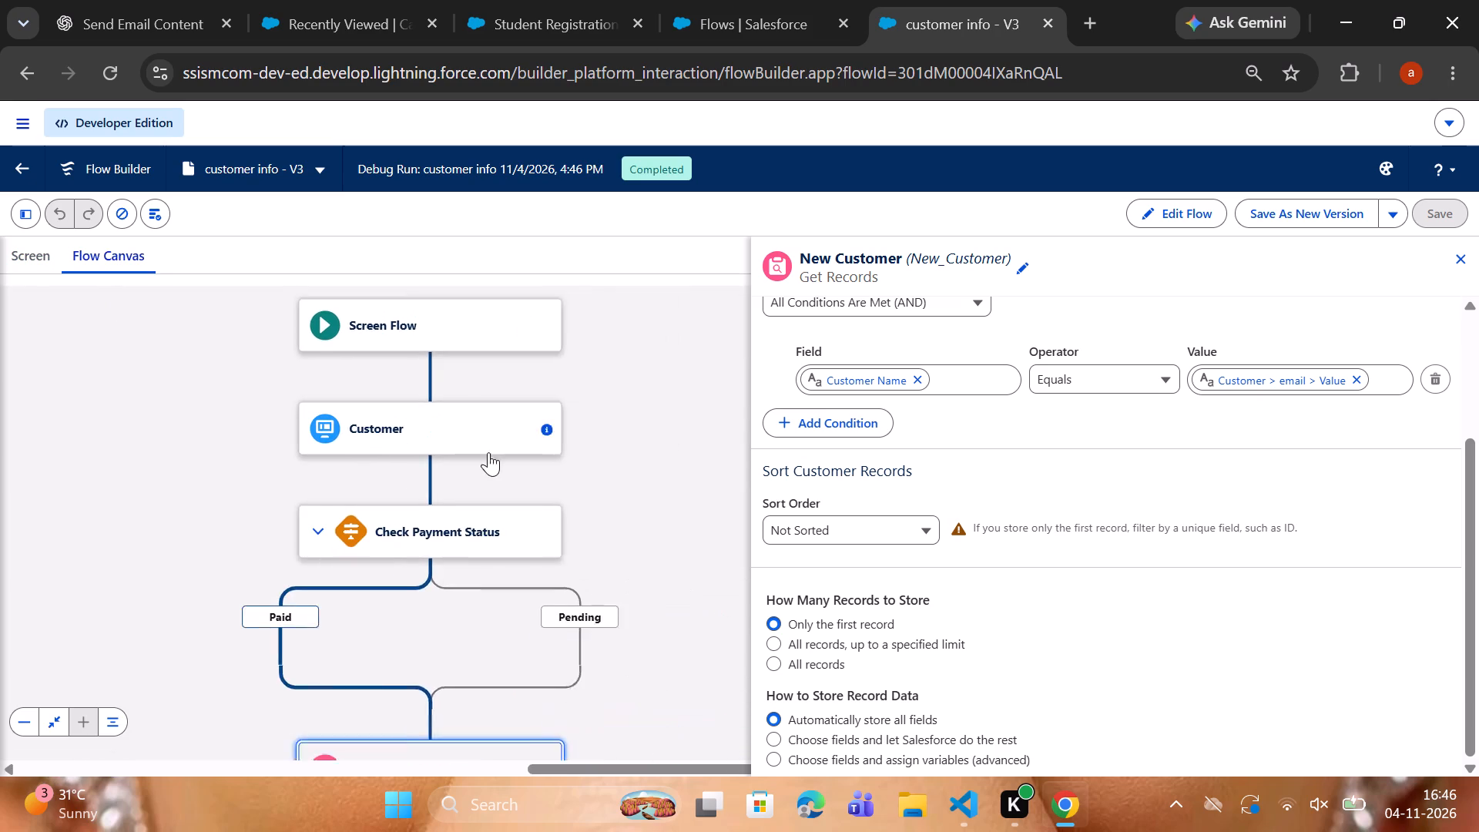
{"action": "scroll", "coordinate": [488, 452], "scroll_direction": "left", "scroll_amount": 1}
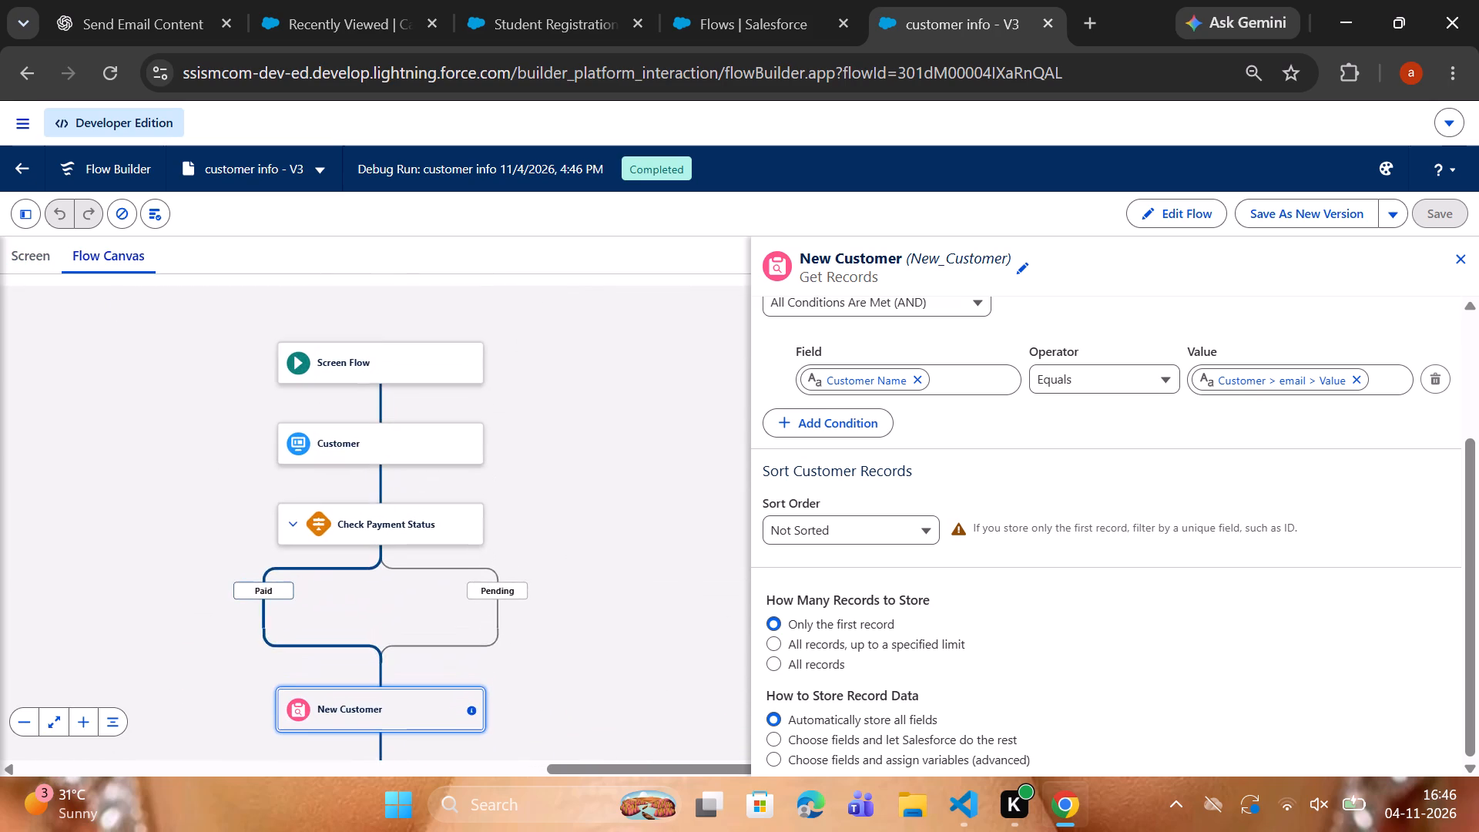
{"action": "scroll", "coordinate": [488, 452], "scroll_direction": "down", "scroll_amount": 1}
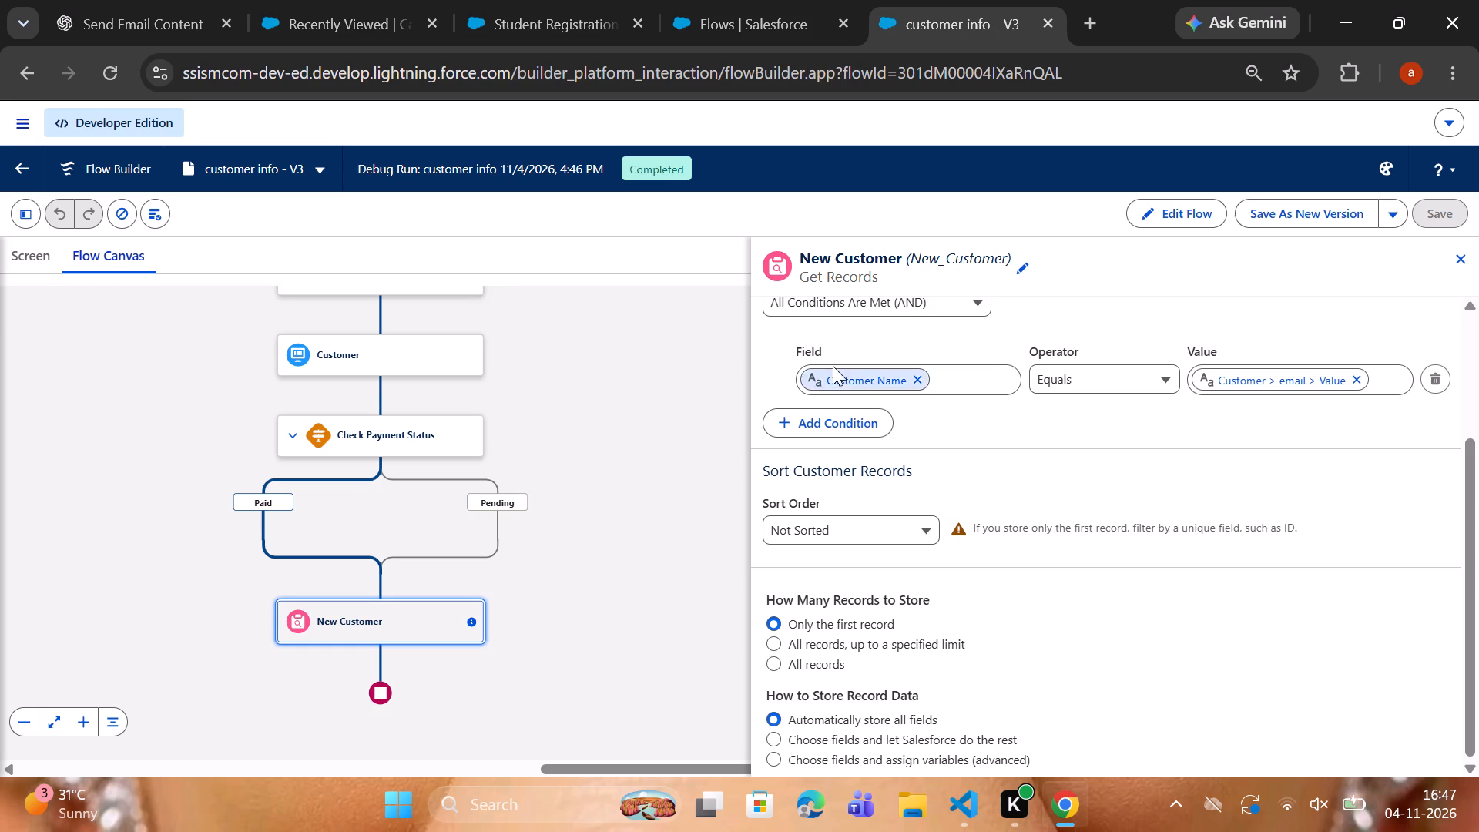
{"action": "left_click", "coordinate": [1457, 257]}
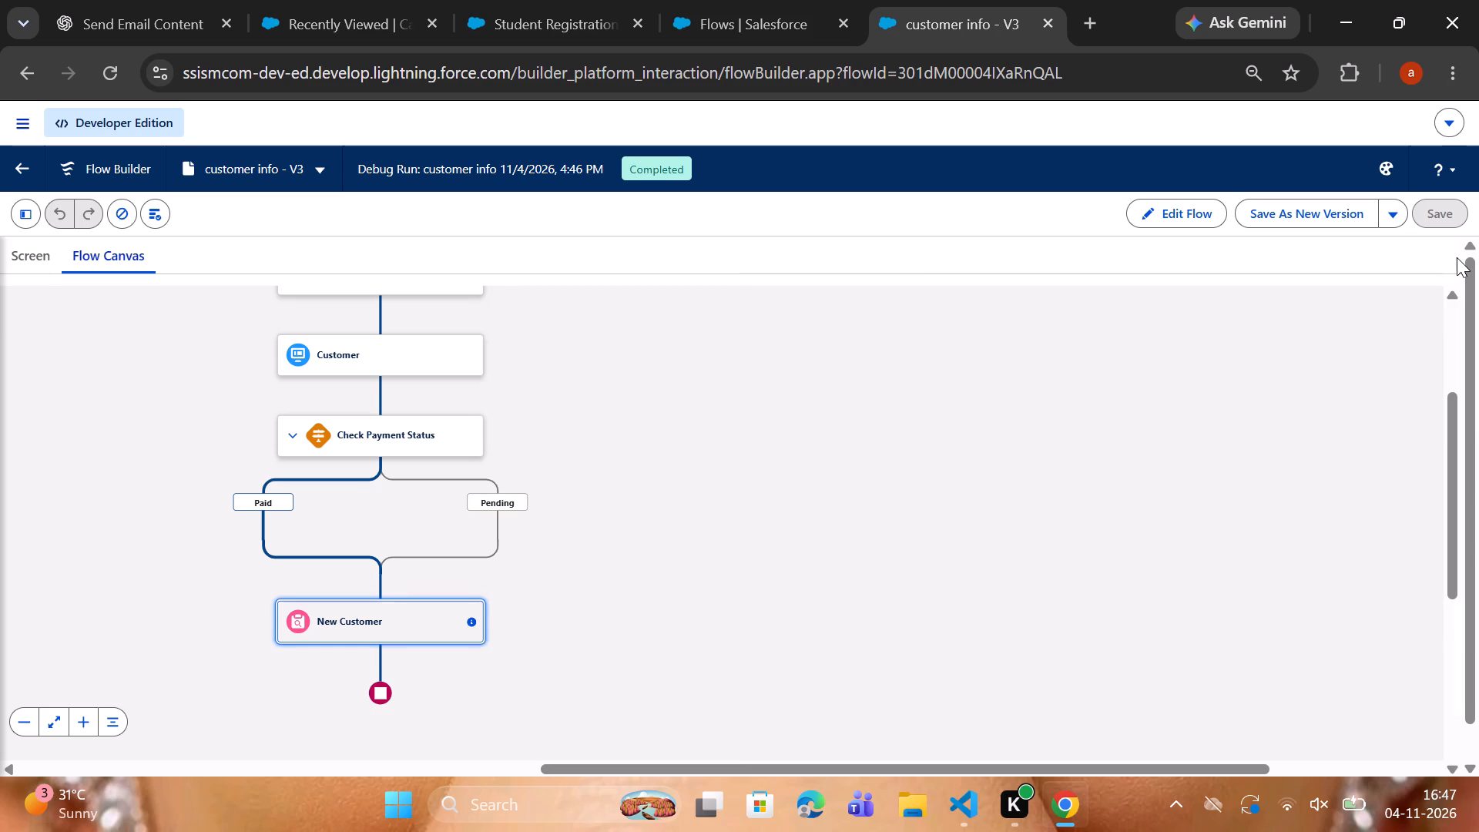
{"action": "scroll", "coordinate": [779, 478], "scroll_direction": "up", "scroll_amount": 1}
{"action": "scroll", "coordinate": [779, 478], "scroll_direction": "down", "scroll_amount": 1}
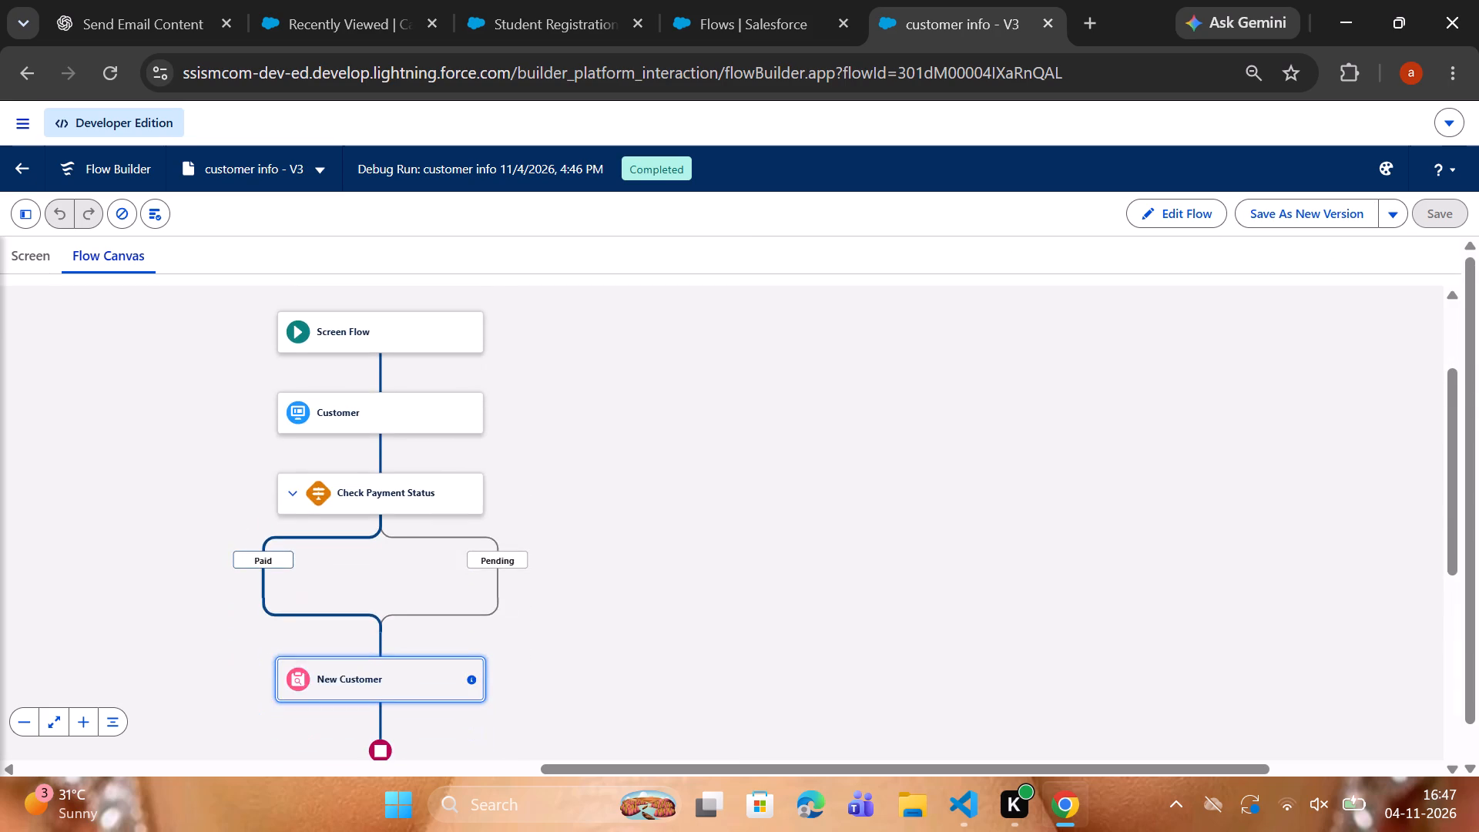
{"action": "scroll", "coordinate": [779, 478], "scroll_direction": "up", "scroll_amount": 1}
{"action": "scroll", "coordinate": [779, 478], "scroll_direction": "right", "scroll_amount": 1}
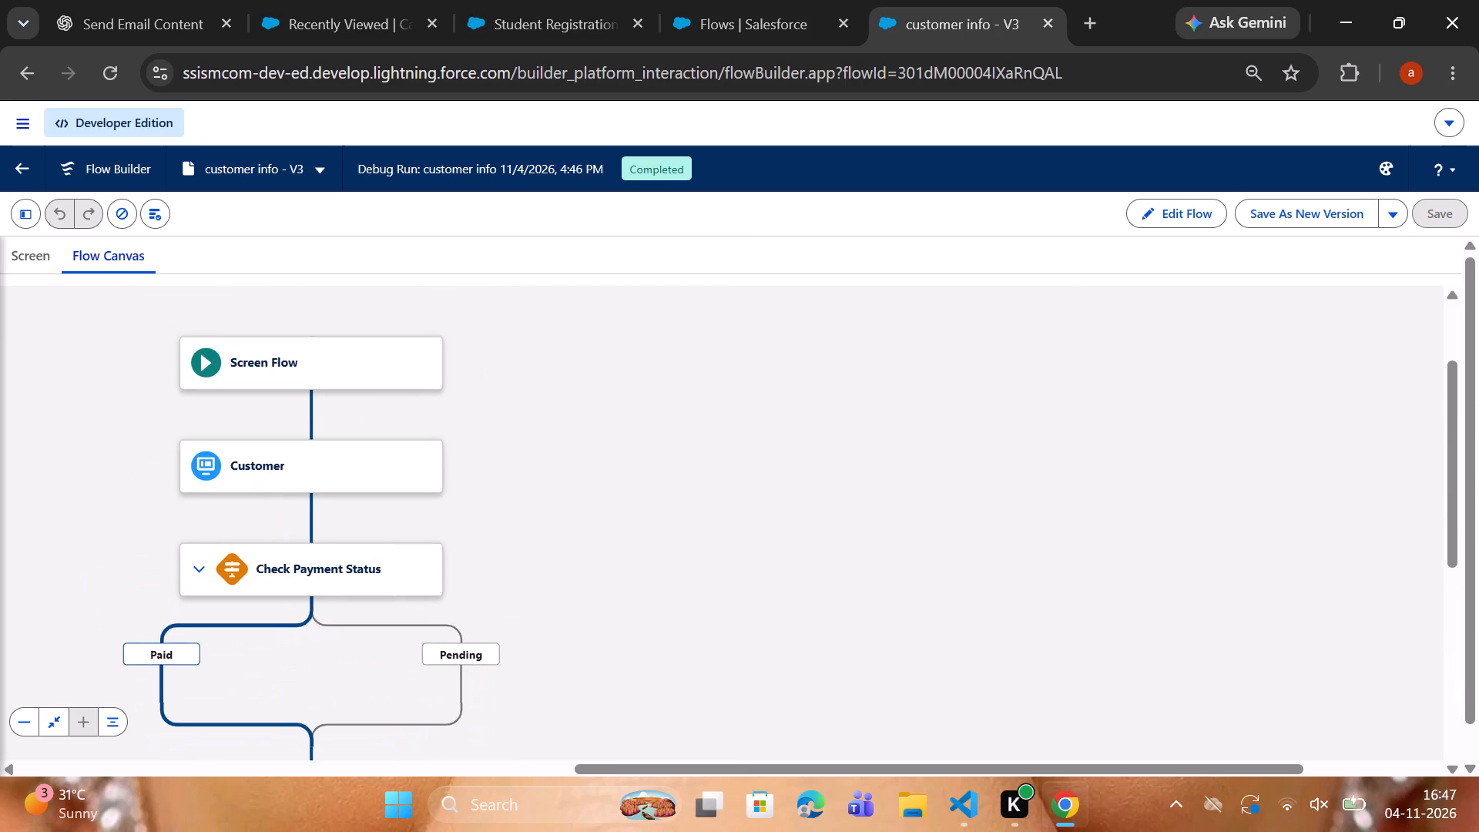
{"action": "scroll", "coordinate": [781, 479], "scroll_direction": "right", "scroll_amount": 1}
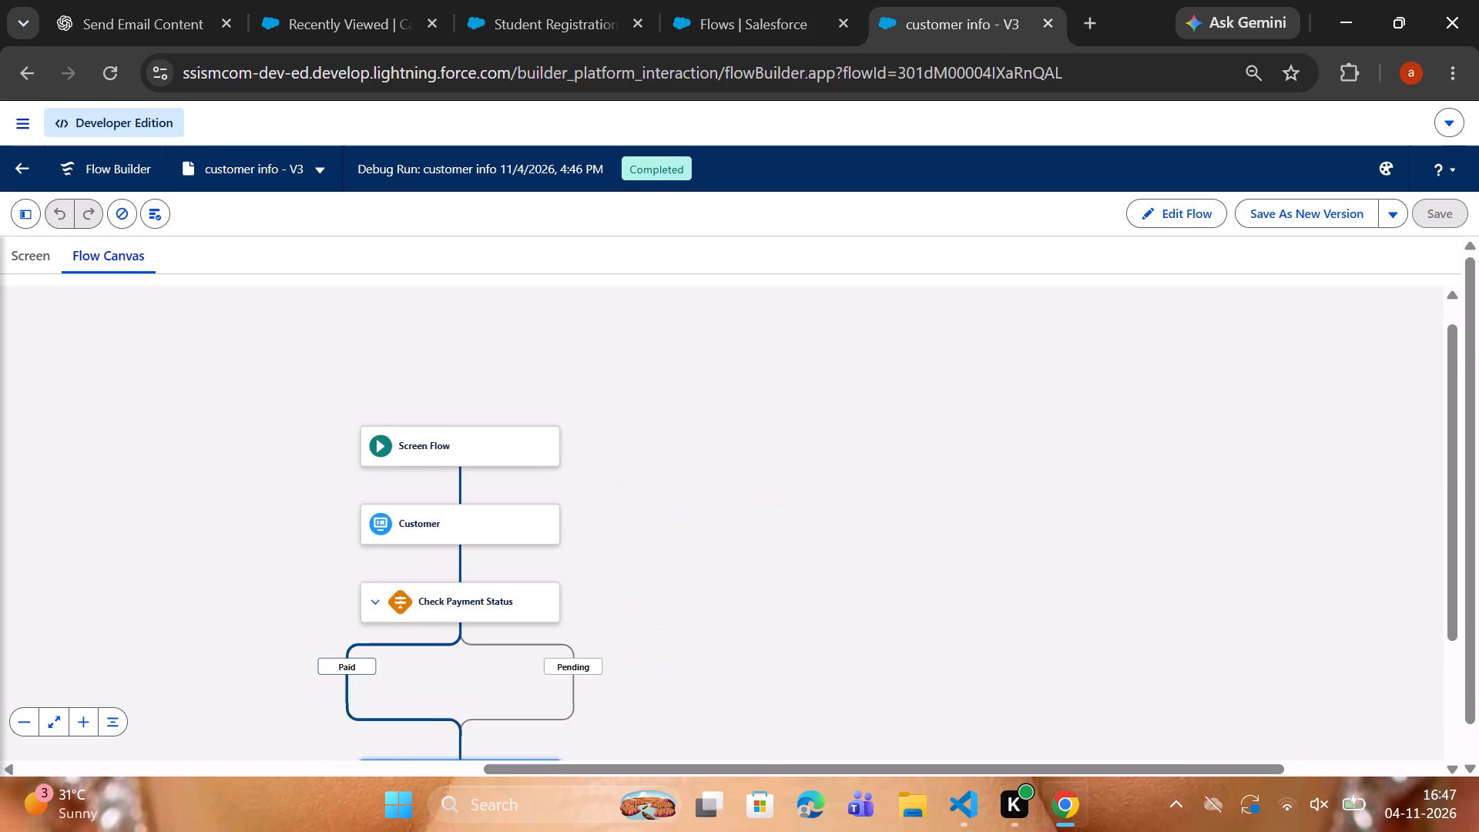
{"action": "scroll", "coordinate": [914, 343], "scroll_direction": "down", "scroll_amount": 2}
{"action": "scroll", "coordinate": [892, 383], "scroll_direction": "up", "scroll_amount": 1}
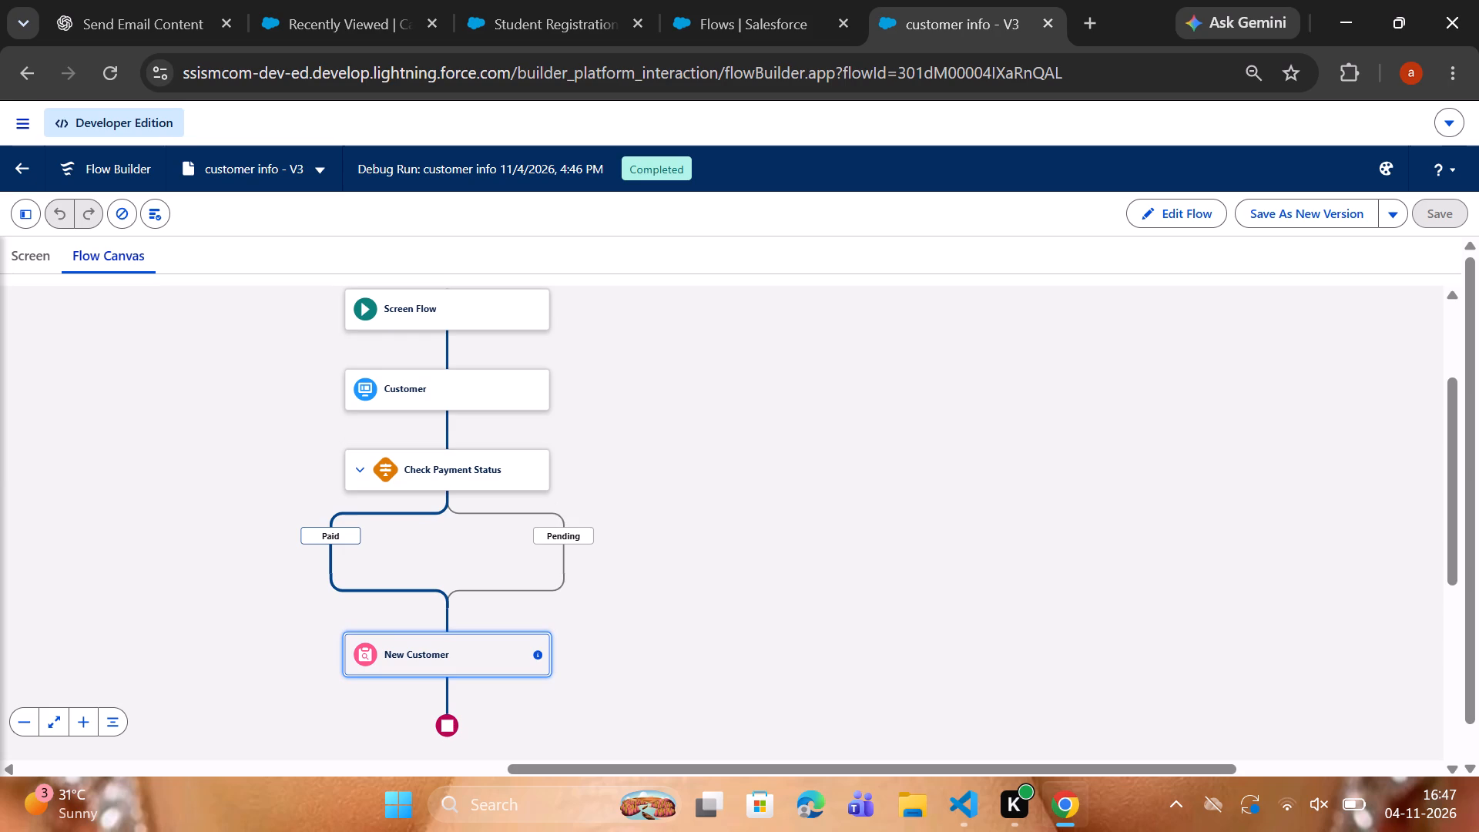
Close the Chrome window.
{"action": "left_click", "coordinate": [1478, 0]}
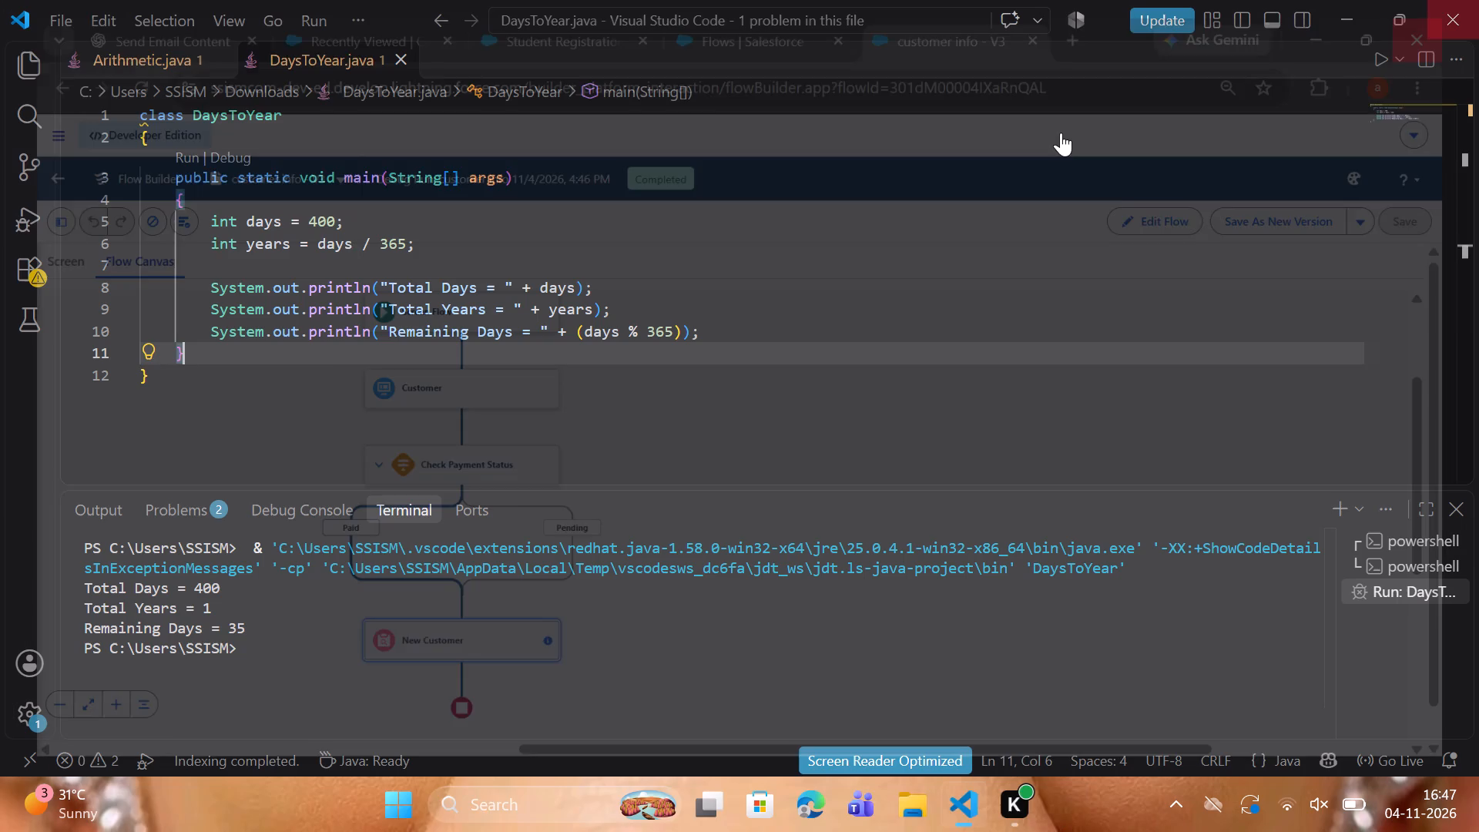